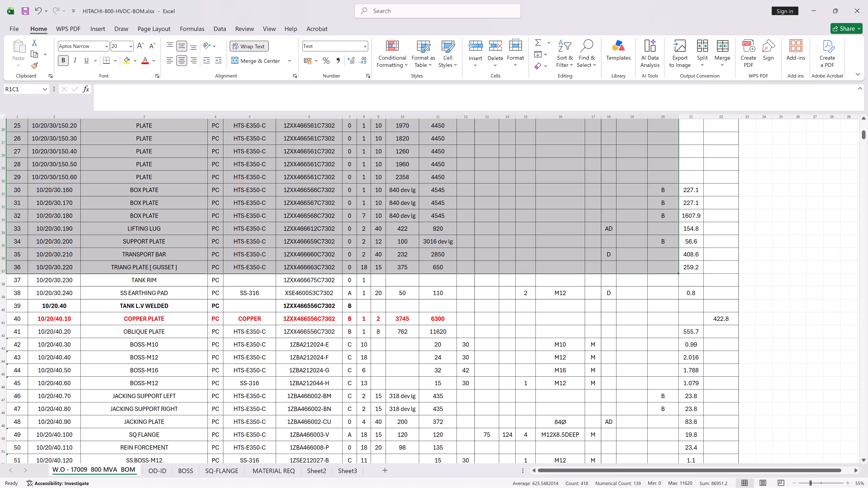
Save and close the HITACHI-800-HVDC-BOM workbook.
click(25, 10)
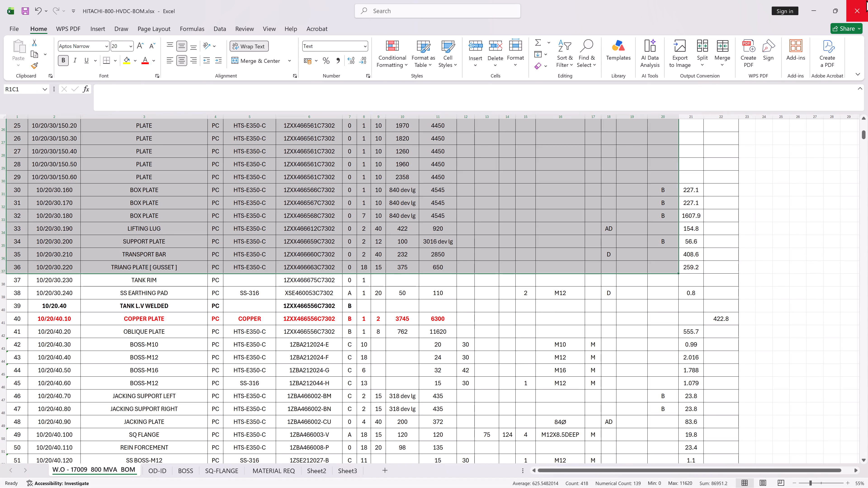
click(866, 0)
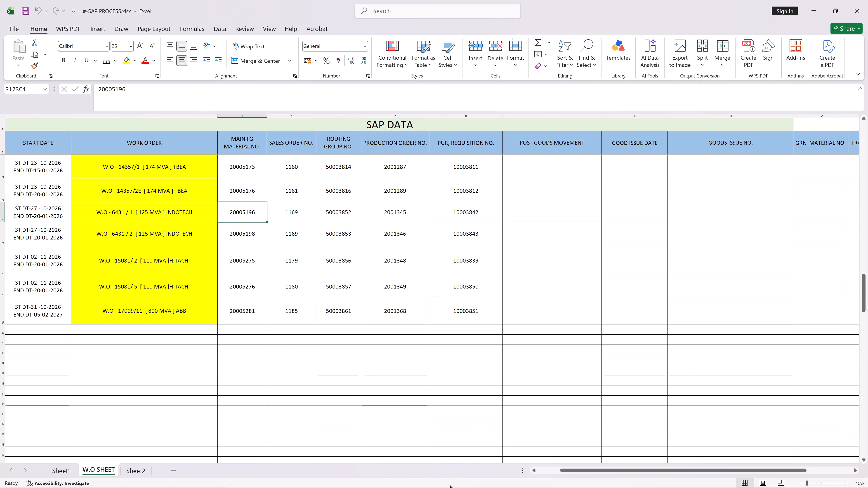
Switch to Everything, search for 6431 and open the W.O- 6431 [ 125 MVA ] INDOTECH folder in a maximized window.
click(482, 478)
click(369, 188)
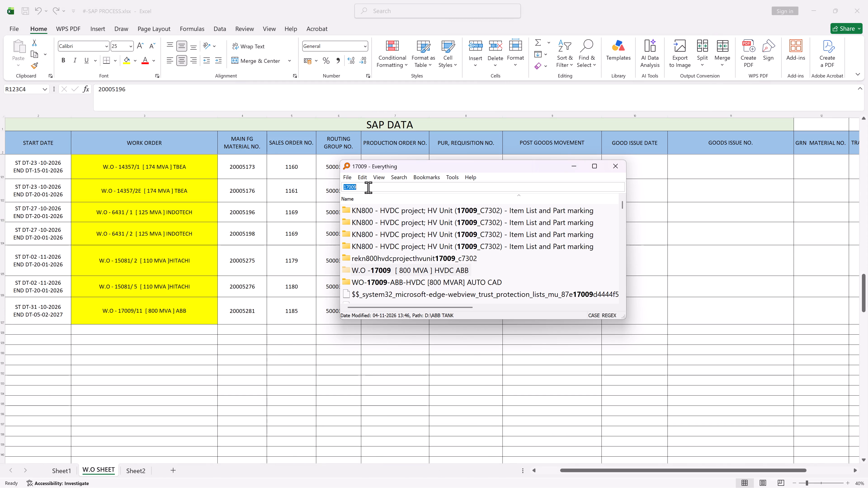
text(6431)
key(Return)
key(Return)
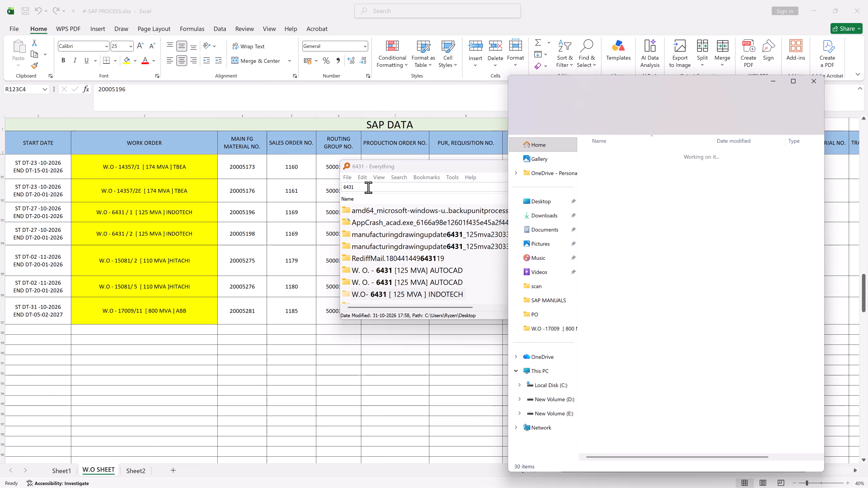
click(795, 78)
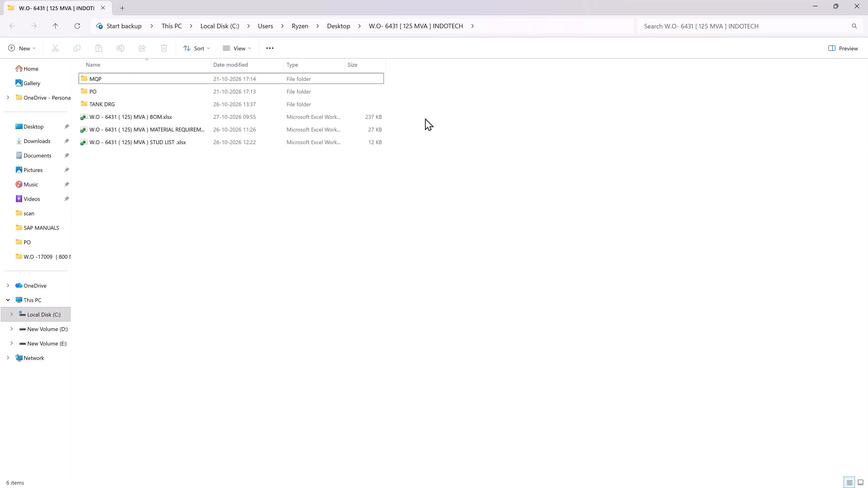
Open the W.O - 6431 ( 125) MVA ) BOM.xlsx workbook and save it.
double_click(153, 114)
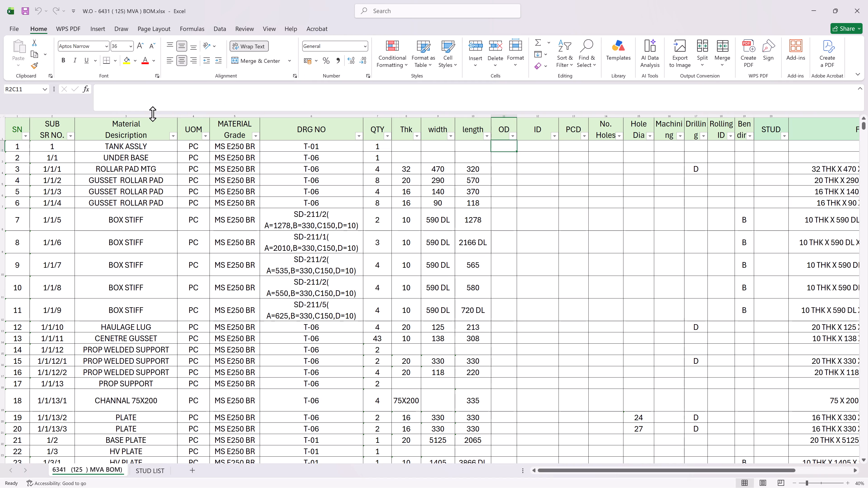
click(165, 162)
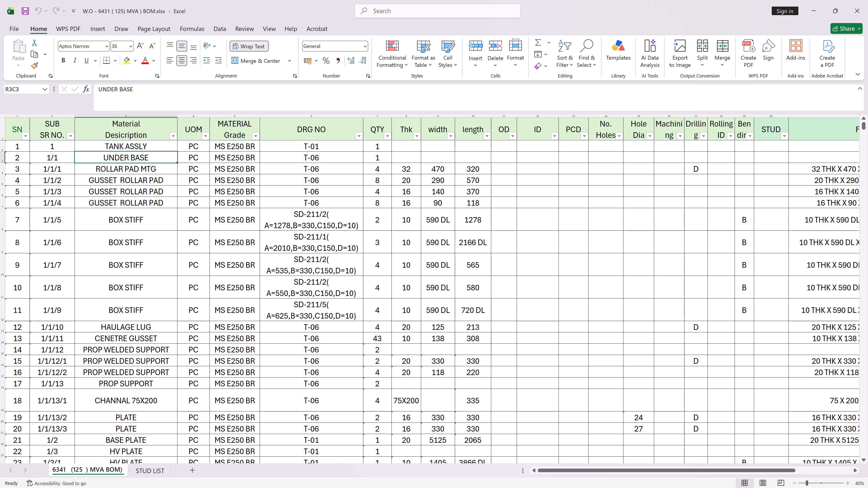
click(24, 10)
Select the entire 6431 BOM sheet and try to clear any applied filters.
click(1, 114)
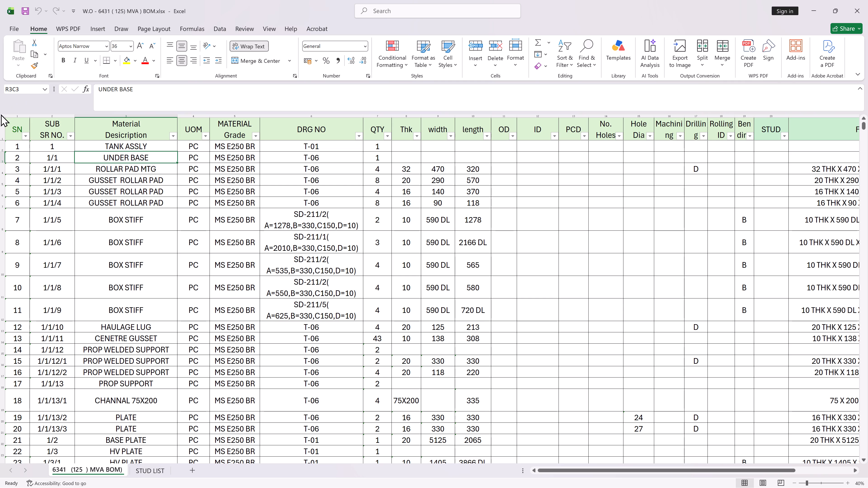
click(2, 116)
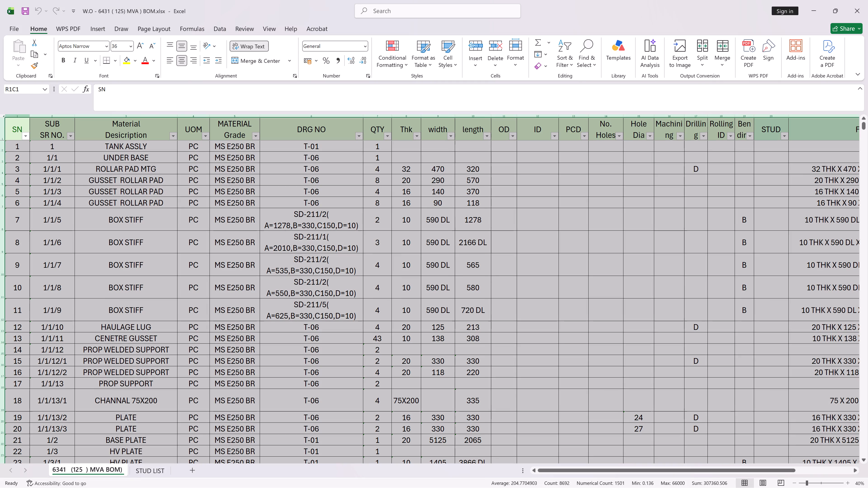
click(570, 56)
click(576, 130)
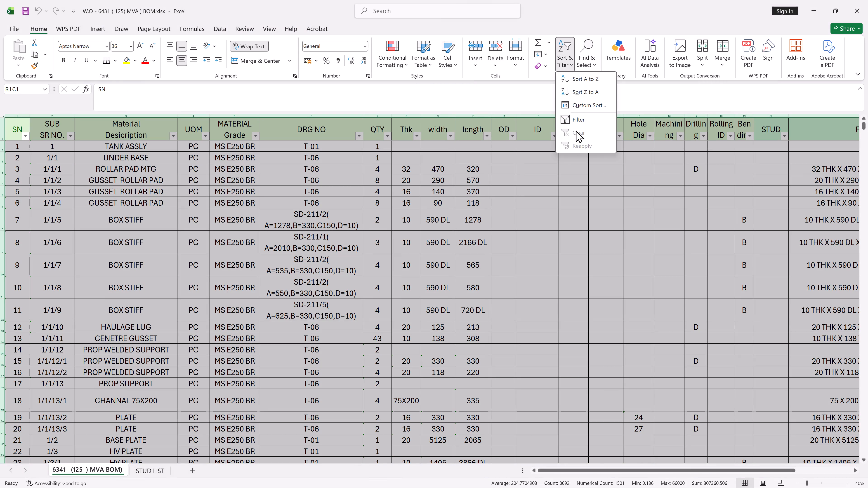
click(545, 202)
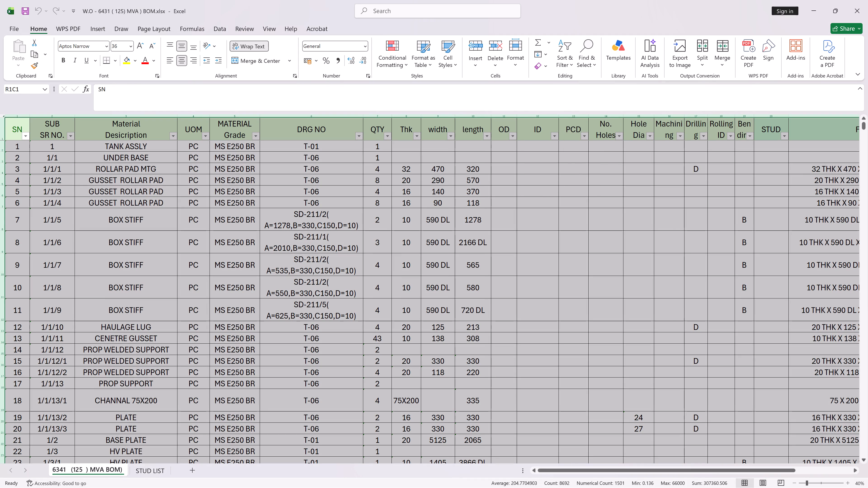
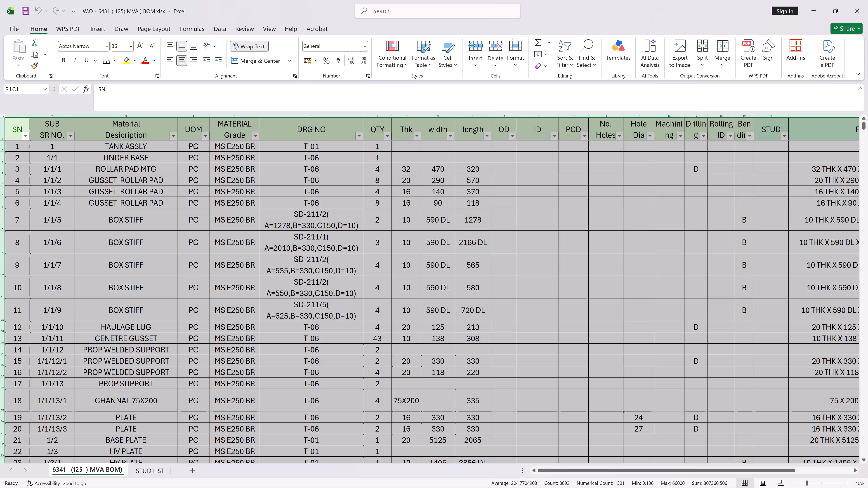
Select the BOM table from the SN header across to the STUD column and down to the last filled row, SN 829.
scroll(342, 235, up, 4)
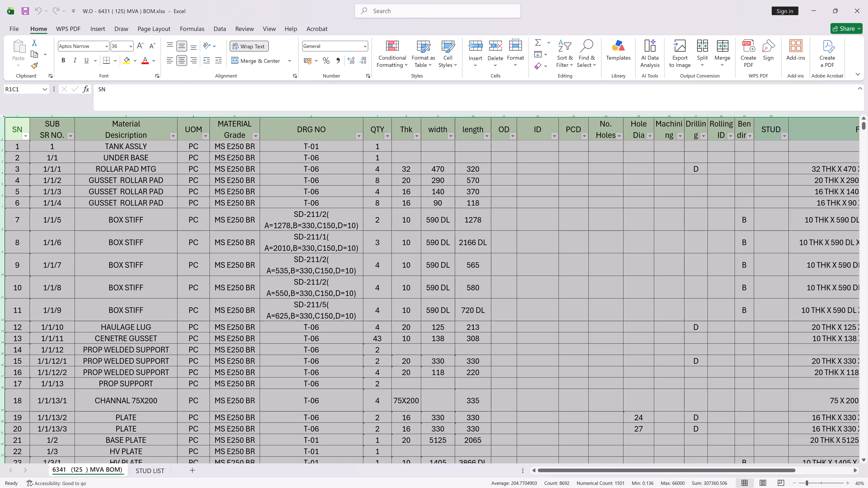
click(60, 148)
scroll(47, 169, up, 4)
click(16, 127)
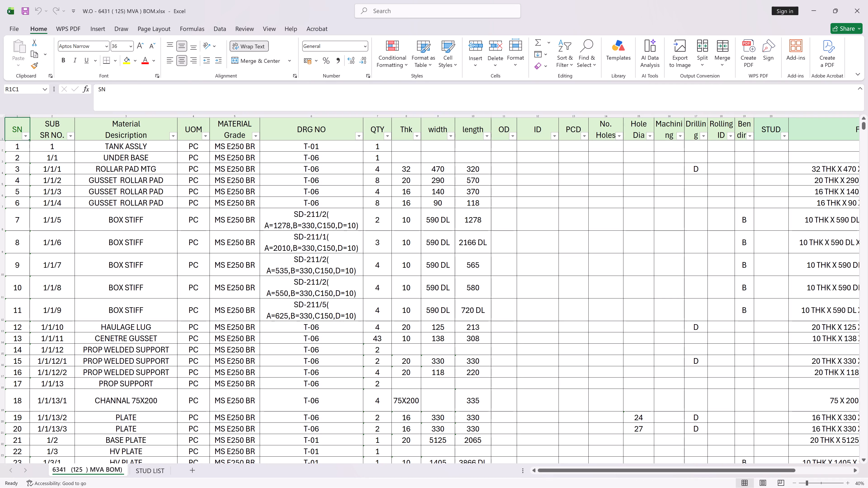
key(shift+Right)
key(shift+Right)
key(shift+Right)
key(shift+Right)
key(shift+Right)
key(shift+Right)
key(shift+Right)
key(shift+Right)
key(shift+Right)
key(shift+Right)
key(shift+Right)
key(shift+Right)
key(shift+Right)
key(shift+Right)
key(shift+Right)
key(shift+Right)
key(shift+Right)
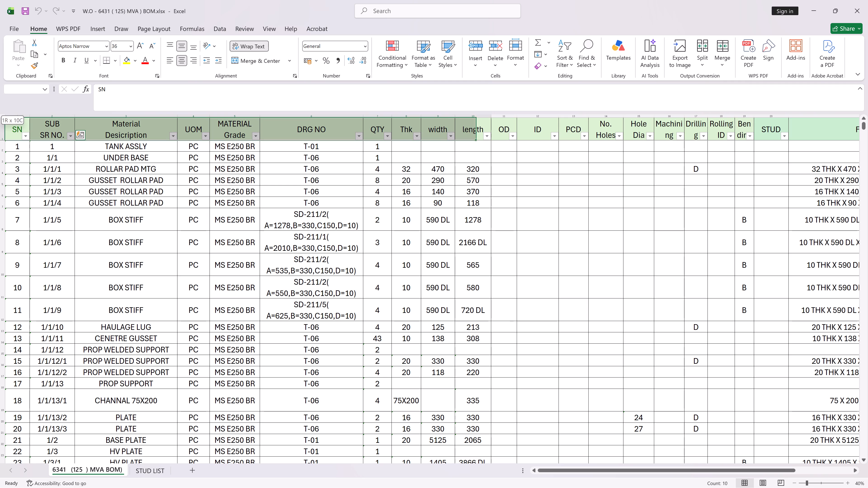
key(shift+Right)
key(shift+Right)
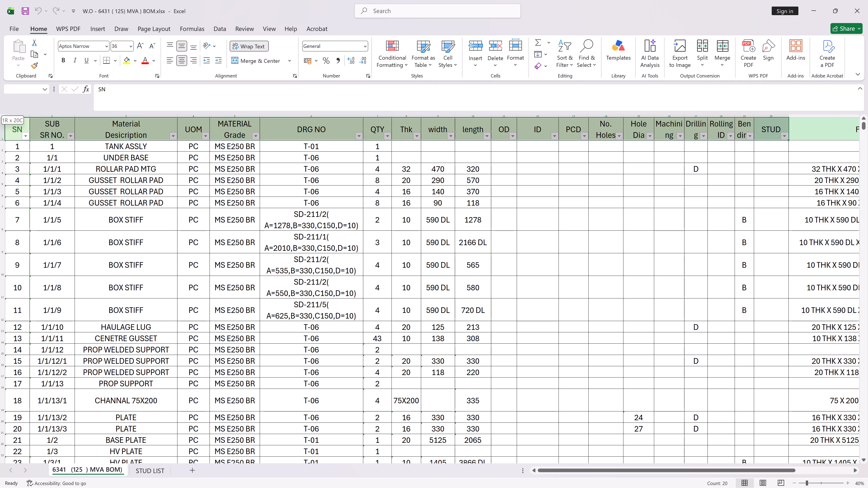
key(shift+Page_Down)
key(shift+Page_Down)
key(shift+Page_Down)
key(shift+Page_Down)
key(shift+Page_Down)
key(shift+Page_Down)
key(shift+Page_Down)
key(shift+Page_Down)
key(shift+Page_Down)
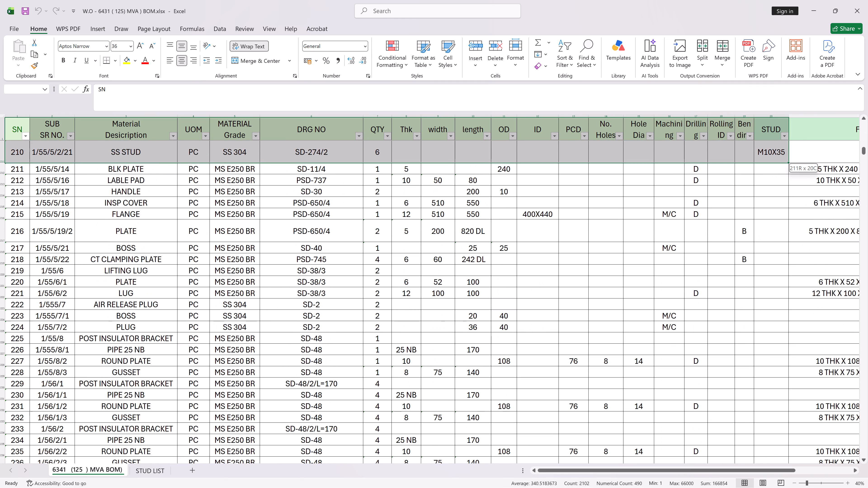
key(shift+Page_Down)
key(shift+Page_Down)
key(shift+Page_Down)
key(shift+Page_Down)
key(shift+Page_Down)
key(shift+Page_Down)
key(shift+Page_Down)
key(shift+Page_Down)
key(shift+Page_Down)
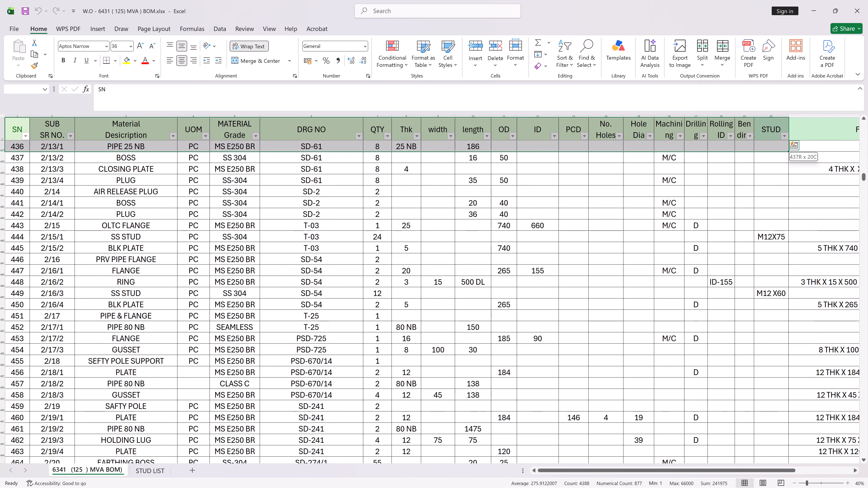
key(shift+Page_Down)
key(shift+Page_Down)
key(shift+Page_Down)
key(shift+Page_Down)
key(shift+Page_Down)
key(shift+Page_Down)
key(shift+Page_Down)
key(shift+Page_Down)
key(shift+Page_Down)
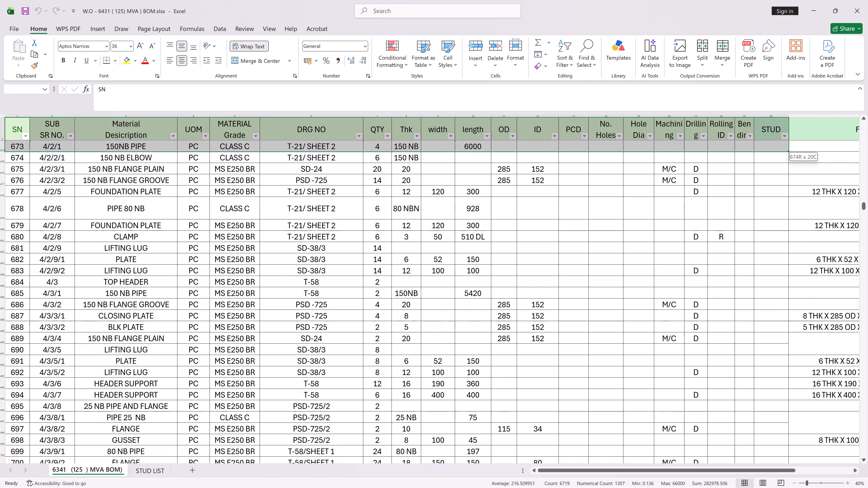
key(shift+Page_Down)
key(shift+Page_Down)
key(shift+Page_Down)
key(shift+Page_Down)
key(shift+Page_Down)
key(shift+Page_Down)
key(shift+Page_Down)
key(shift+Page_Up)
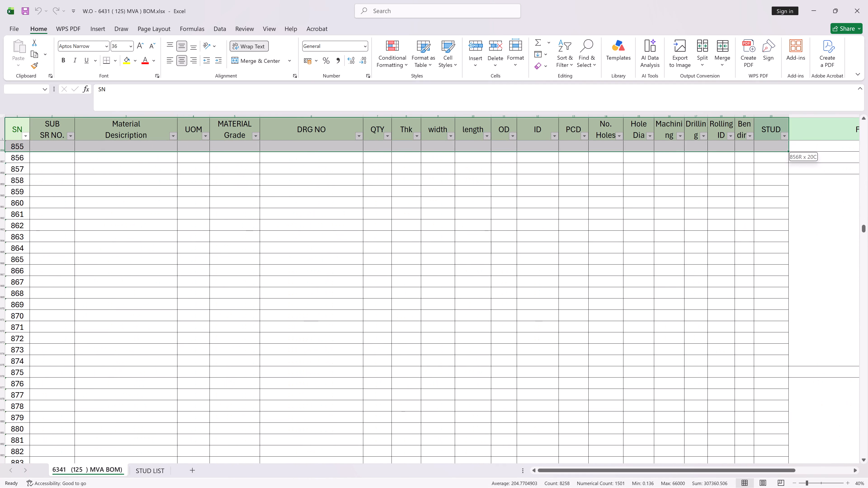
key(shift+Down)
key(shift+Down)
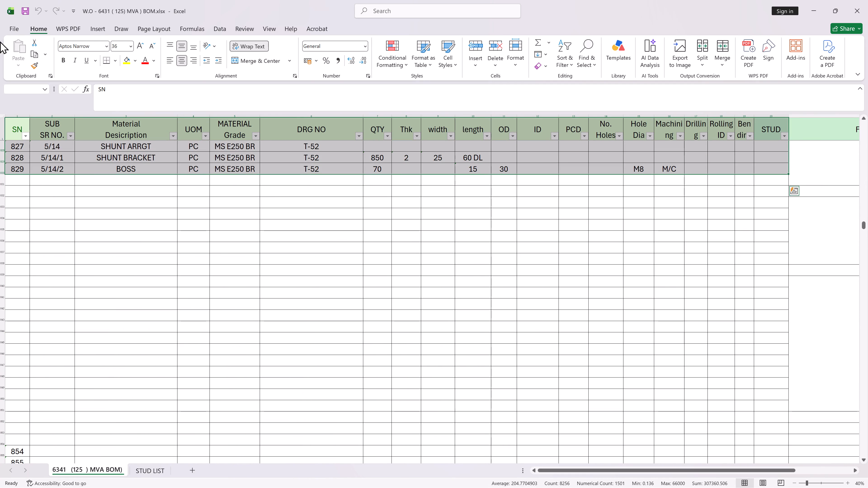
Open the print settings and limit the printout to the current selection.
click(13, 27)
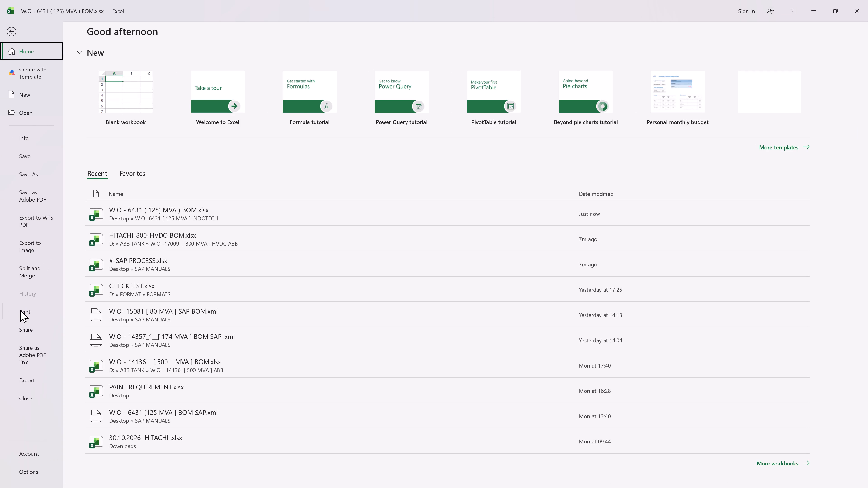
click(19, 311)
click(172, 164)
click(152, 225)
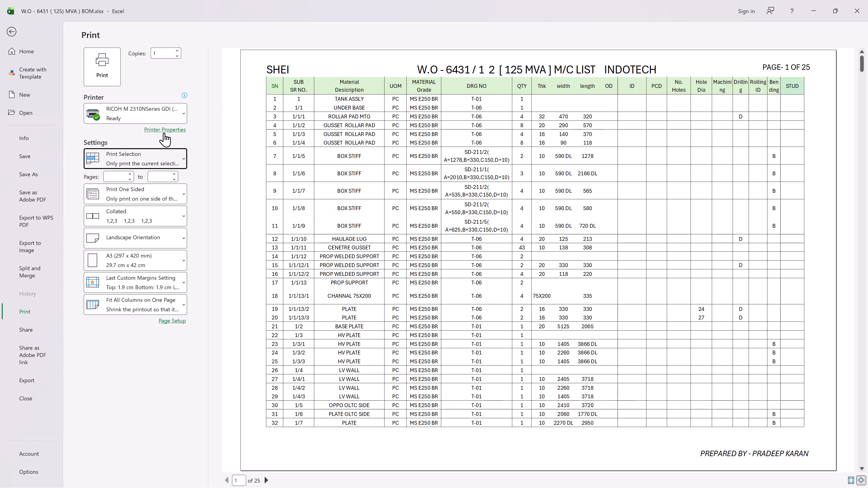
Apply the A3 profile with landscape orientation in the RICOH printer properties, keeping Print Selection as the print scope.
click(163, 129)
click(76, 167)
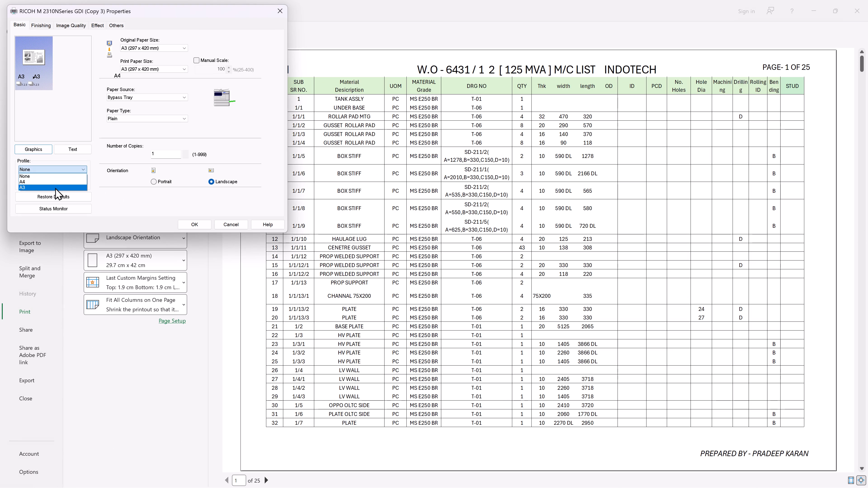
click(55, 188)
click(213, 183)
click(199, 228)
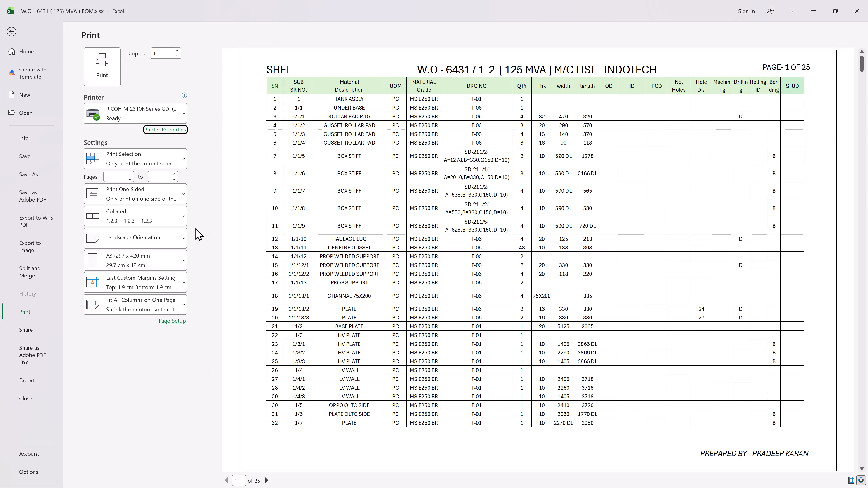
click(136, 157)
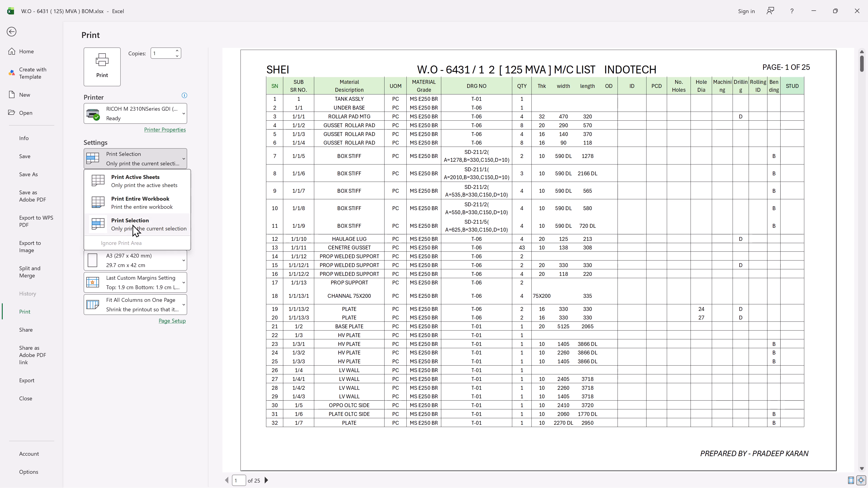
click(132, 224)
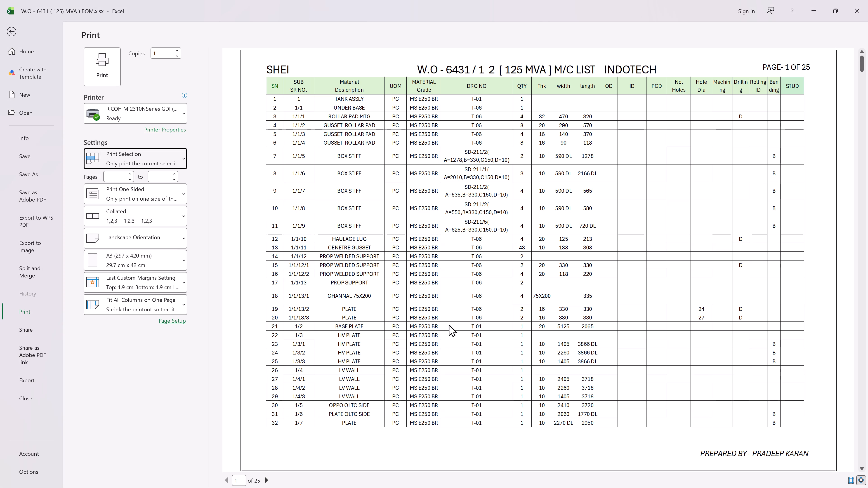
Review the print preview of the 6431 M/C list from the first page through to the last.
scroll(426, 305, down, 6)
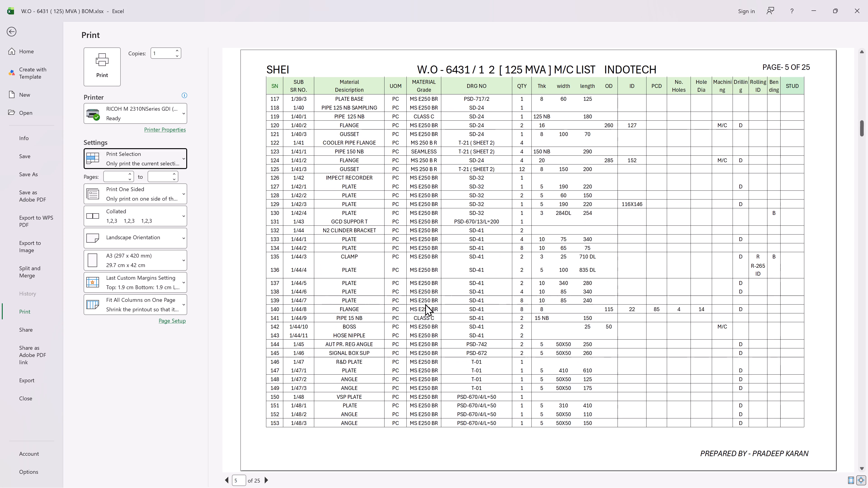
scroll(425, 304, down, 14)
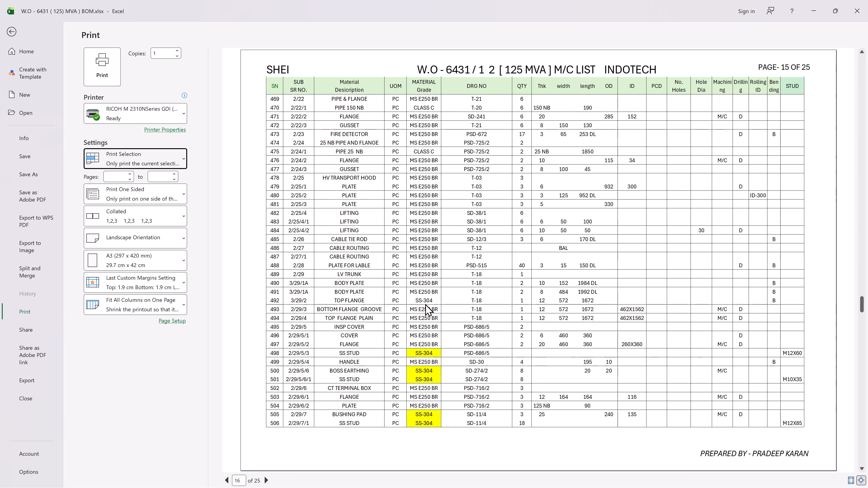
scroll(425, 304, down, 13)
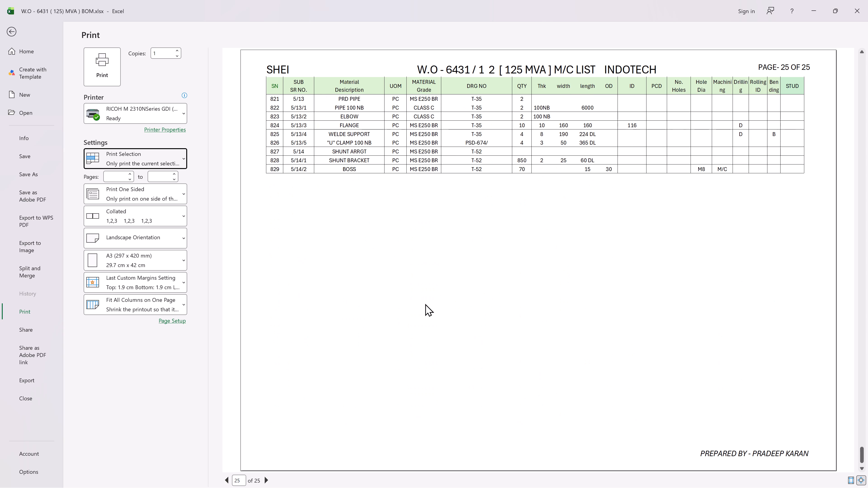
scroll(425, 304, down, 8)
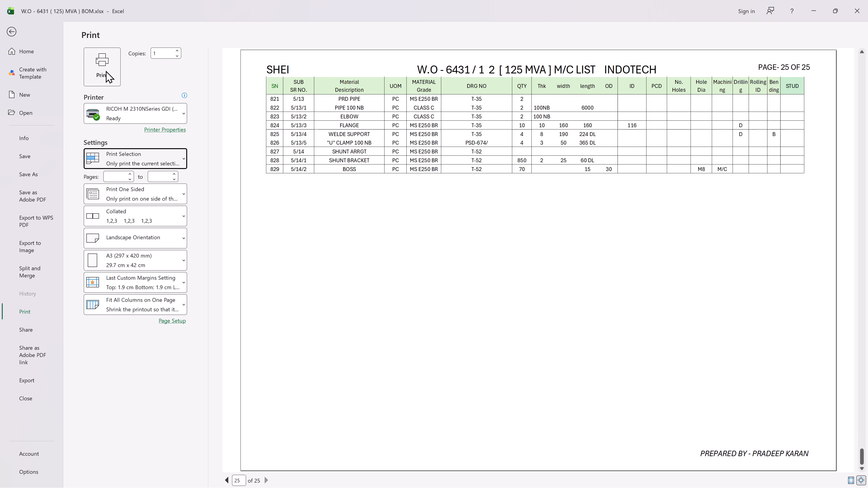
Print one copy of the selected BOM range.
click(104, 69)
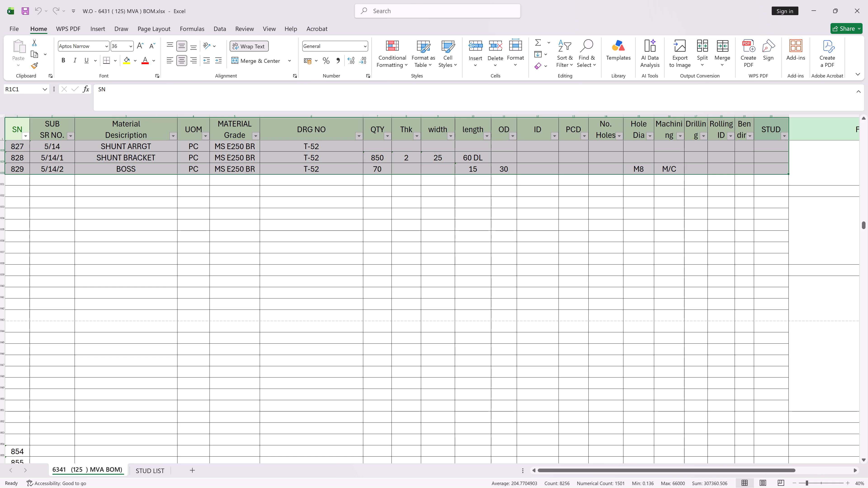
Sort the BOM table by the Thk column from smallest to largest.
middle_drag(317, 363, 311, 302)
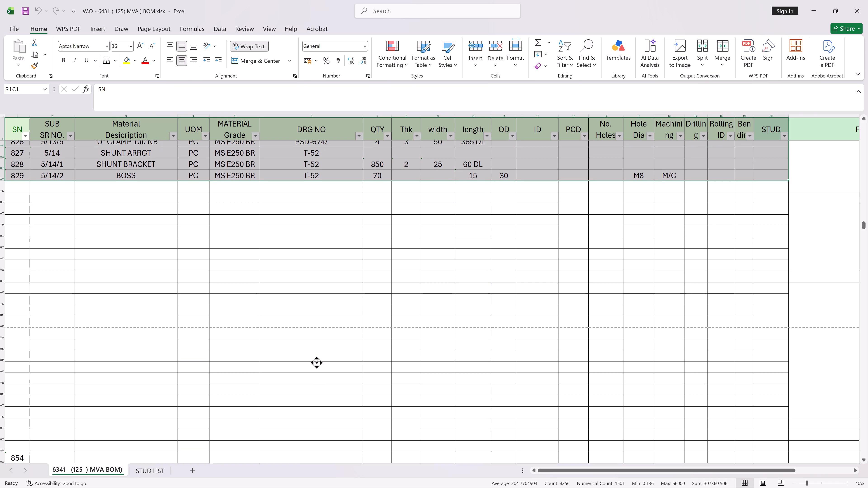
middle_drag(311, 302, 317, 204)
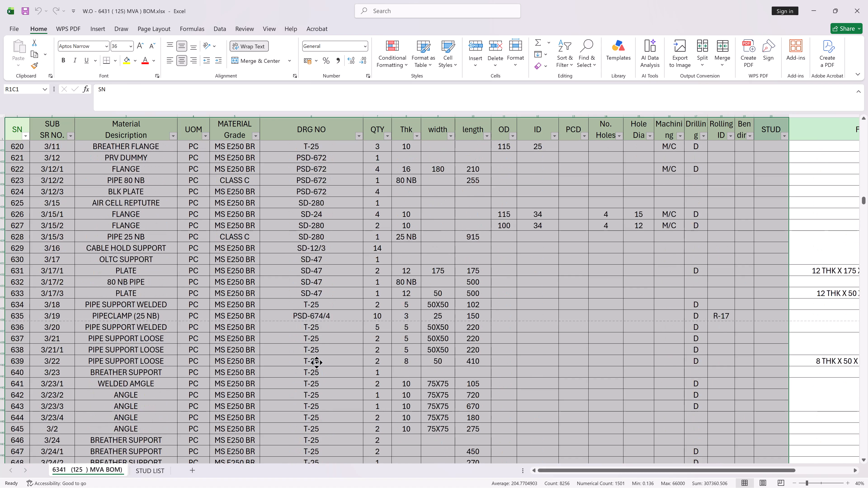
middle_drag(317, 204, 329, 112)
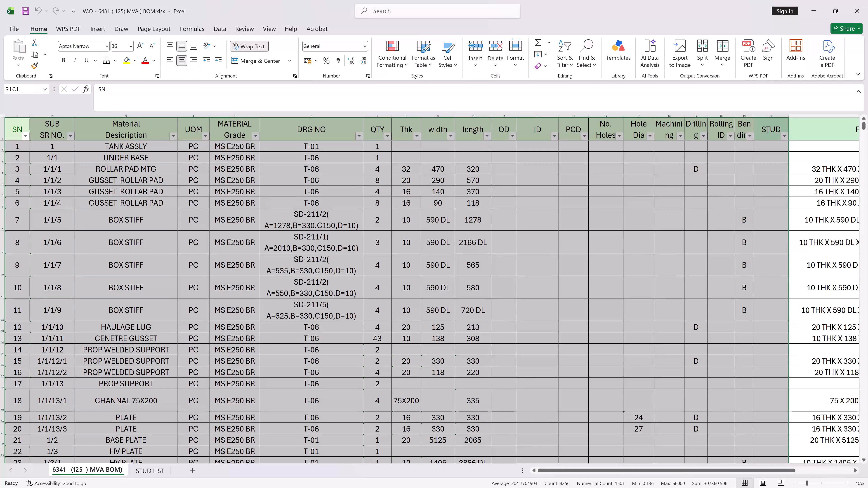
click(416, 137)
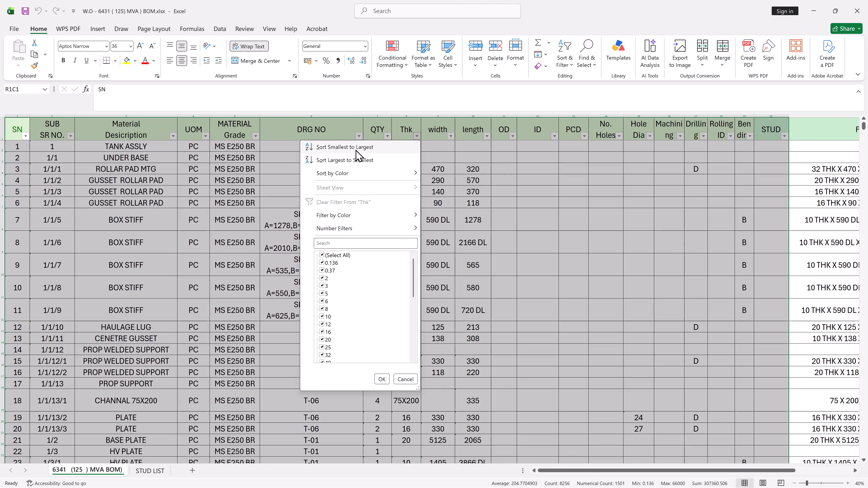
click(356, 149)
Select the thickness-sorted BOM rows from the 40 mm jacking plate (SN 56) back to the header, across columns SN to STUD.
scroll(346, 180, up, 3)
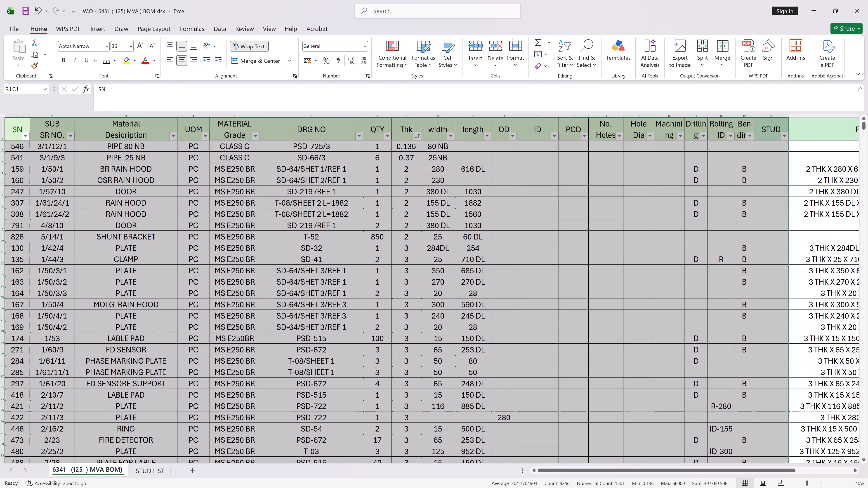
scroll(346, 183, down, 20)
scroll(346, 183, down, 18)
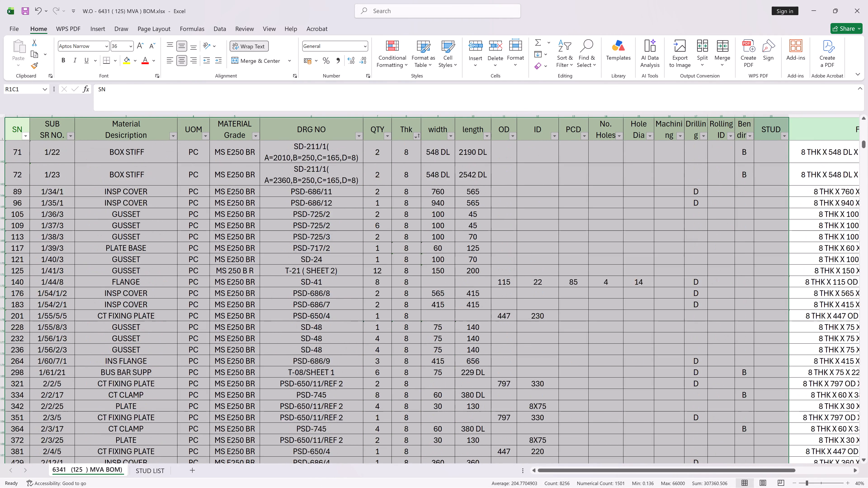
scroll(334, 254, down, 20)
scroll(334, 254, down, 19)
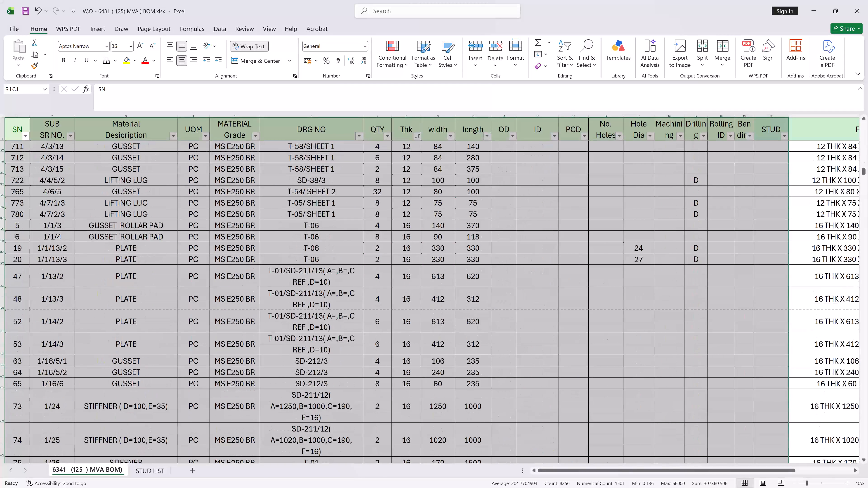
scroll(348, 289, down, 20)
scroll(348, 289, down, 7)
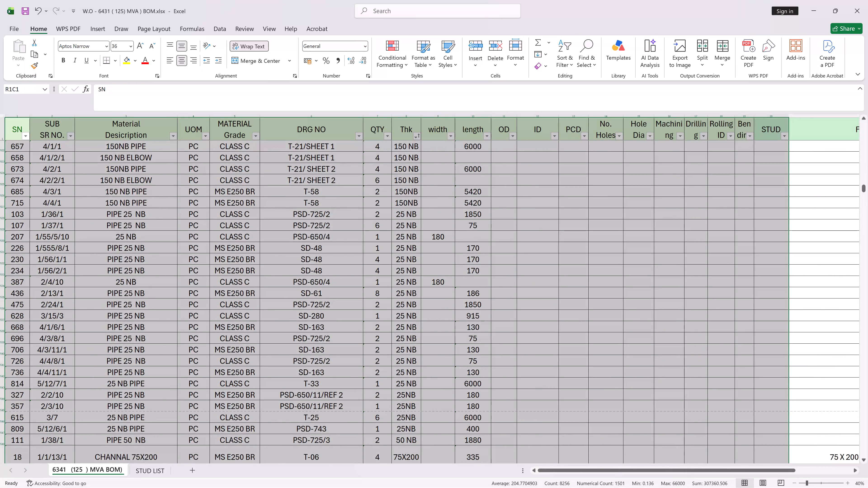
scroll(398, 277, down, 8)
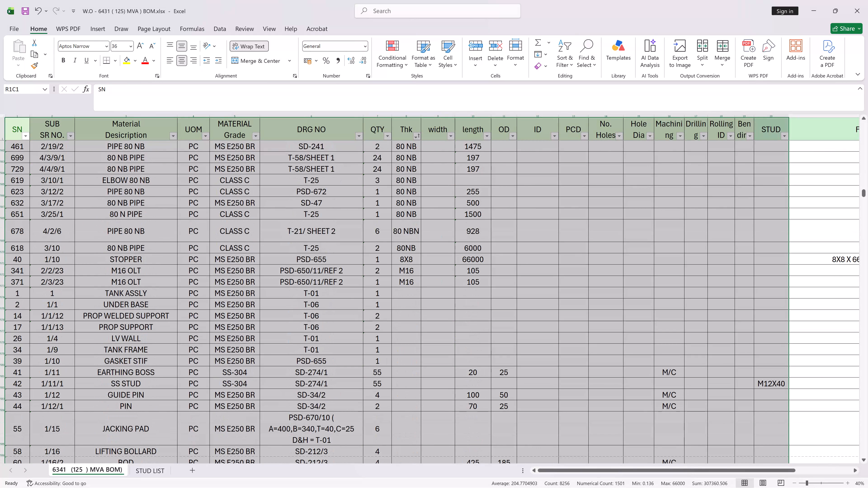
scroll(398, 280, down, 10)
scroll(398, 280, up, 10)
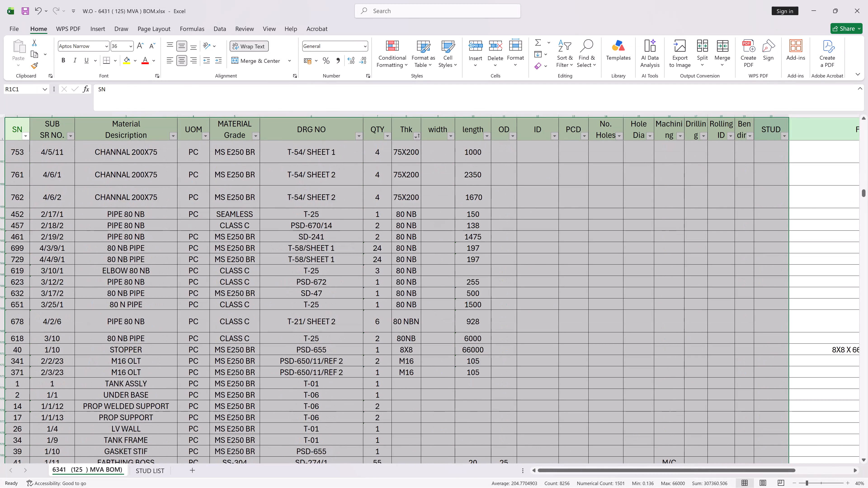
scroll(394, 284, up, 15)
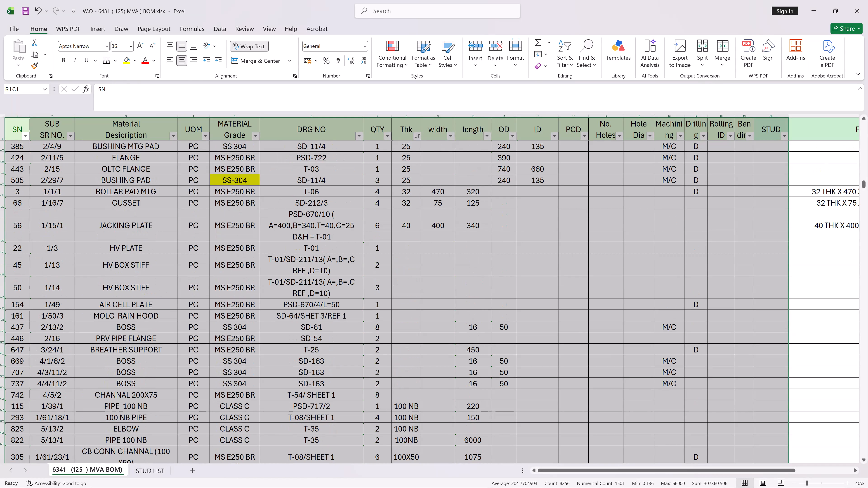
drag(773, 236, 245, 235)
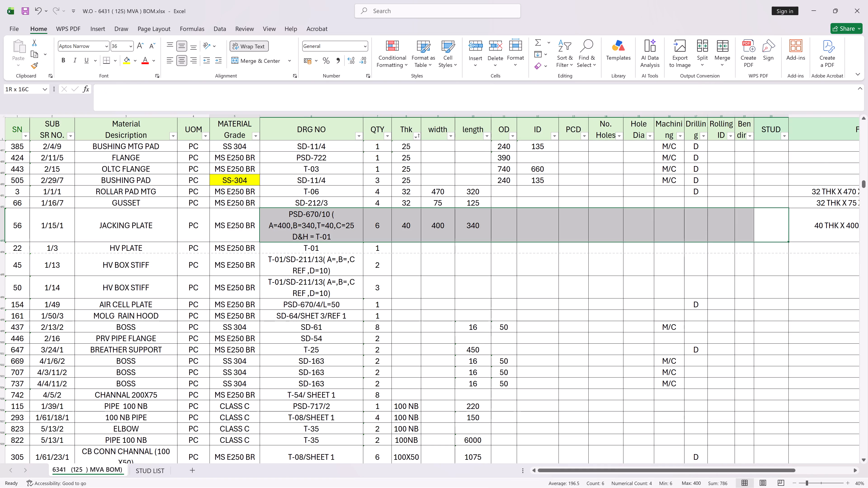
drag(245, 235, 13, 0)
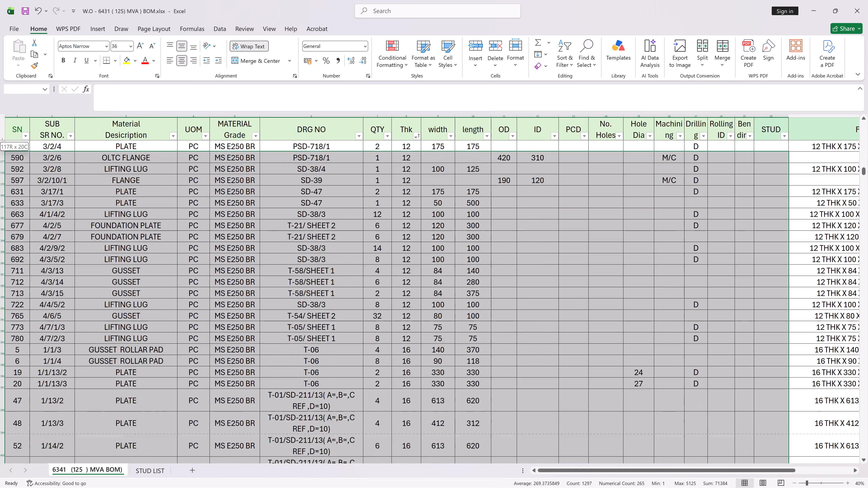
drag(13, 0, 18, 9)
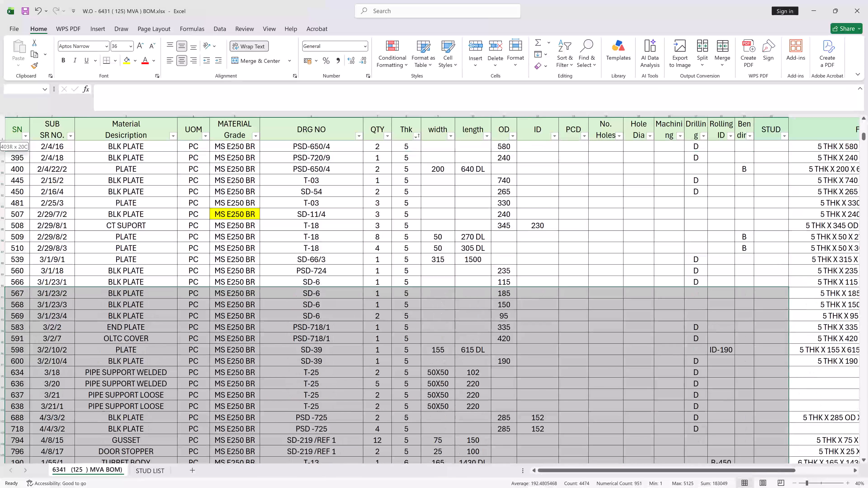
drag(18, 9, 47, 148)
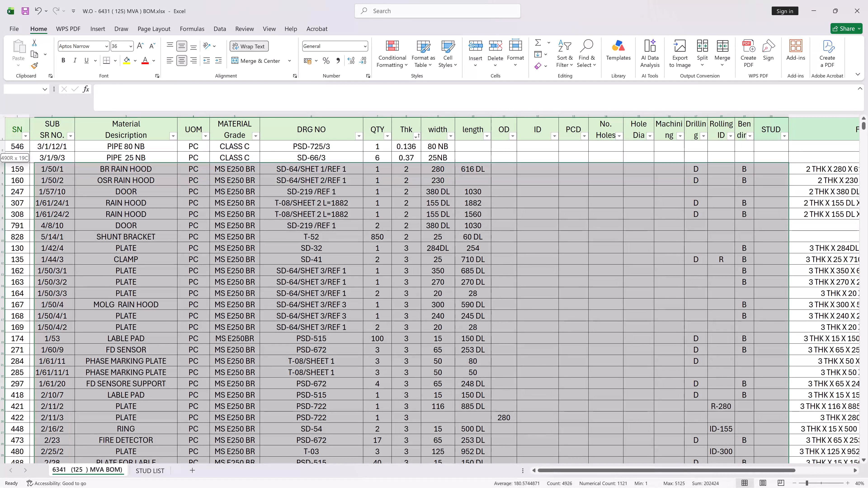
drag(47, 148, 17, 118)
scroll(197, 276, up, 4)
Replace M/C with THICKNESS in the print header's center section so the title reads THICKNESS LIST.
click(12, 28)
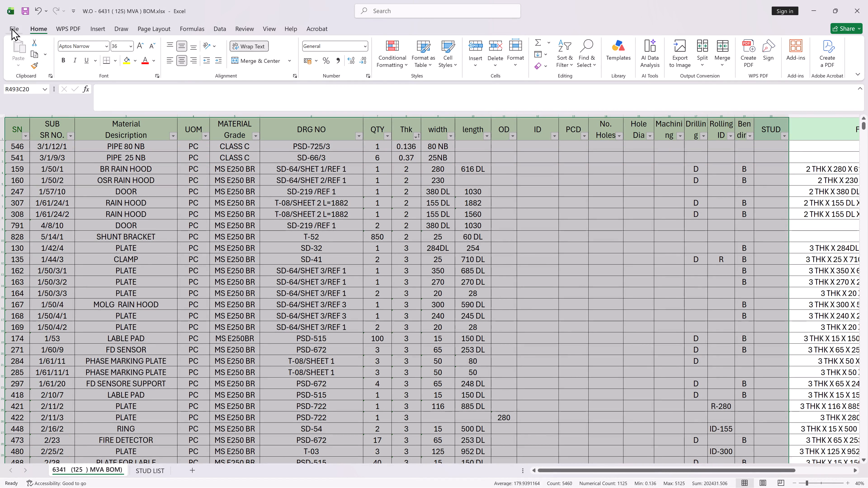
click(22, 312)
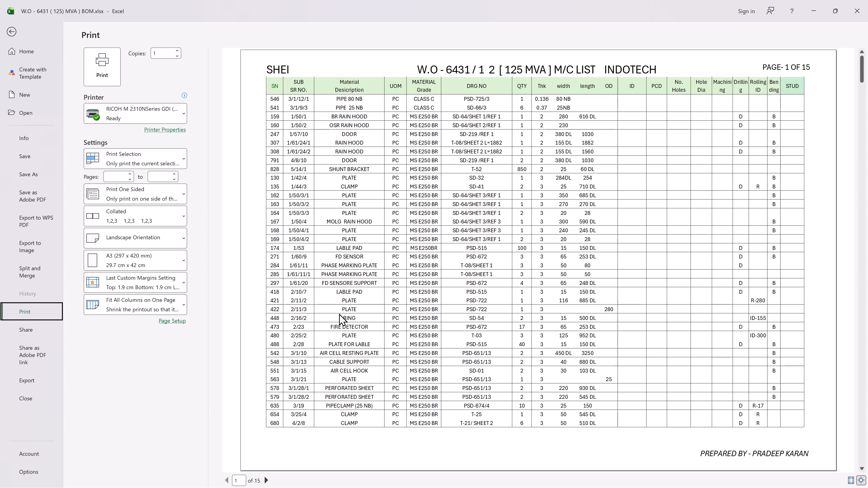
click(174, 318)
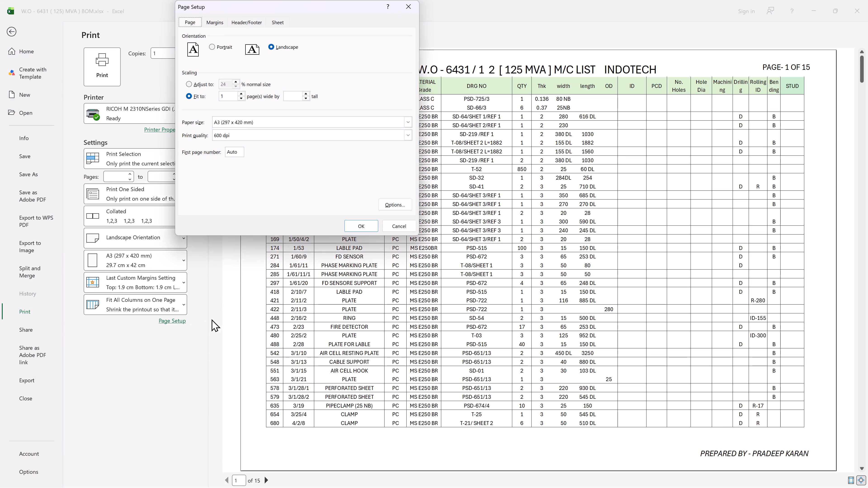
click(248, 22)
click(276, 90)
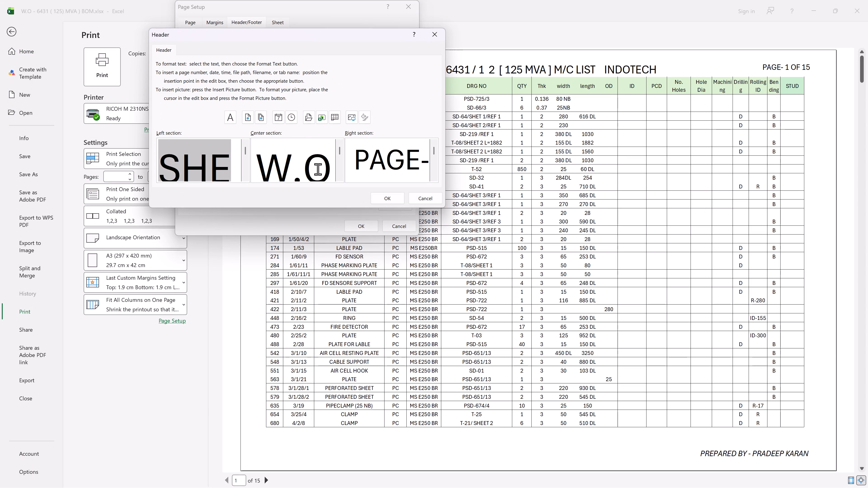
click(318, 169)
key(Up)
key(Up)
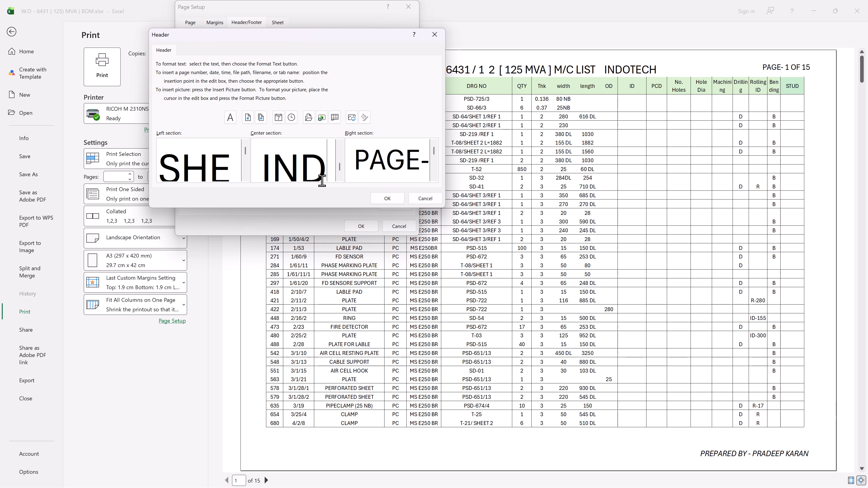
key(Up)
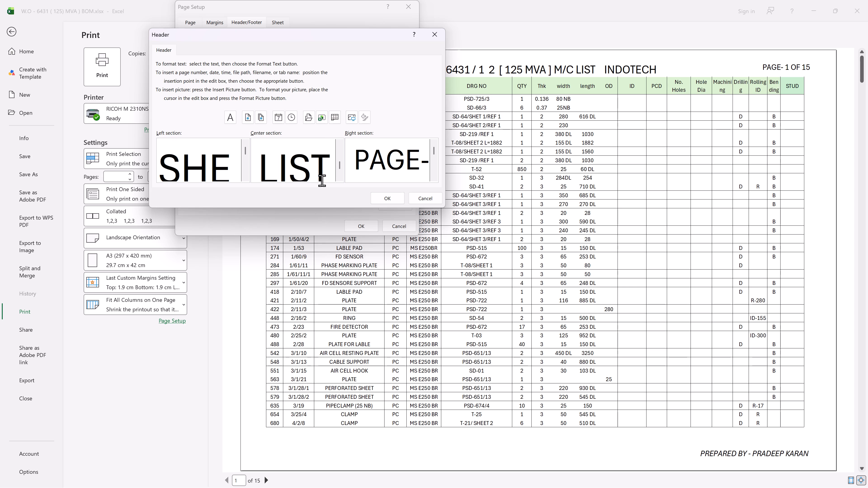
key(Left)
key(Left)
key(Left)
key(Left)
key(BackSpace)
key(BackSpace)
key(BackSpace)
key(BackSpace)
text(THICKNESS)
key(space)
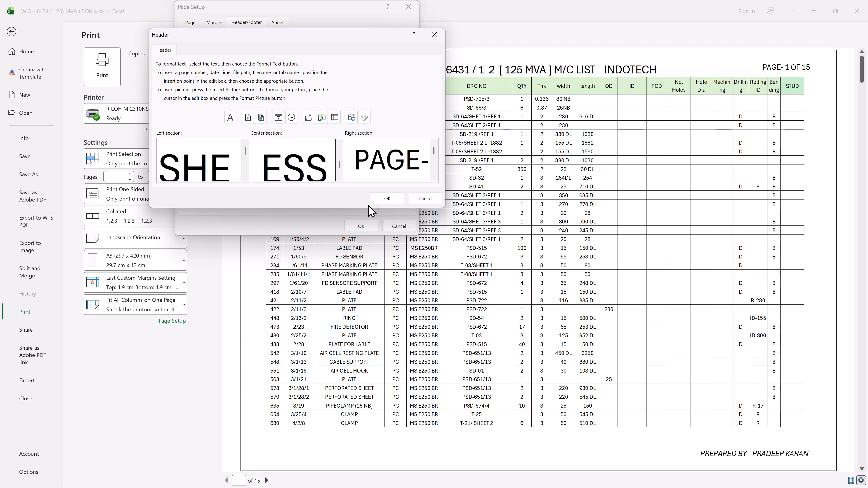
click(382, 201)
click(363, 231)
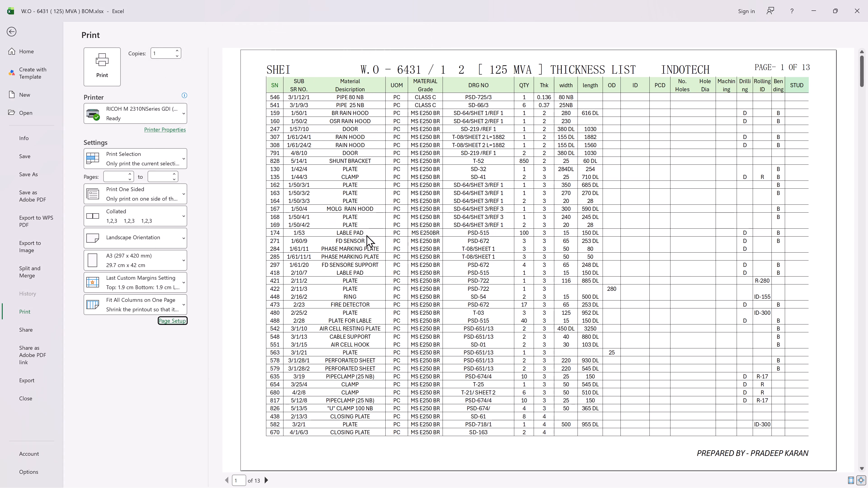
Review the print preview of the 6431 THICKNESS LIST from the first page through to the last.
scroll(370, 249, down, 4)
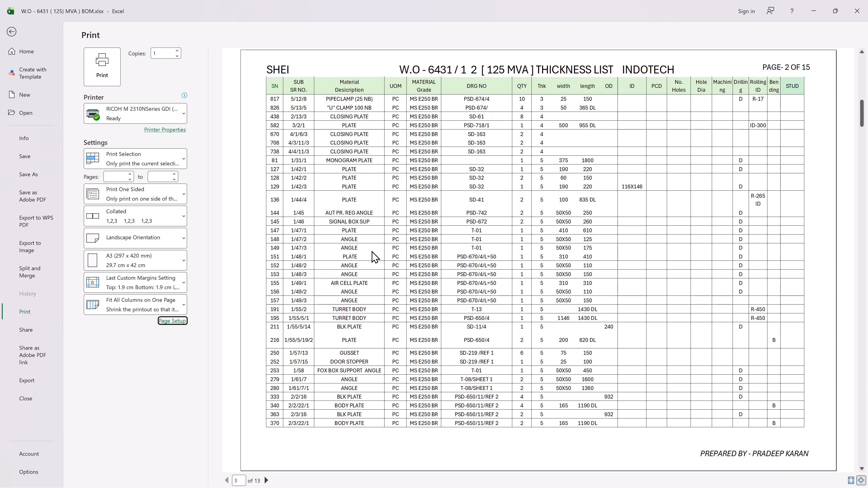
scroll(372, 251, down, 16)
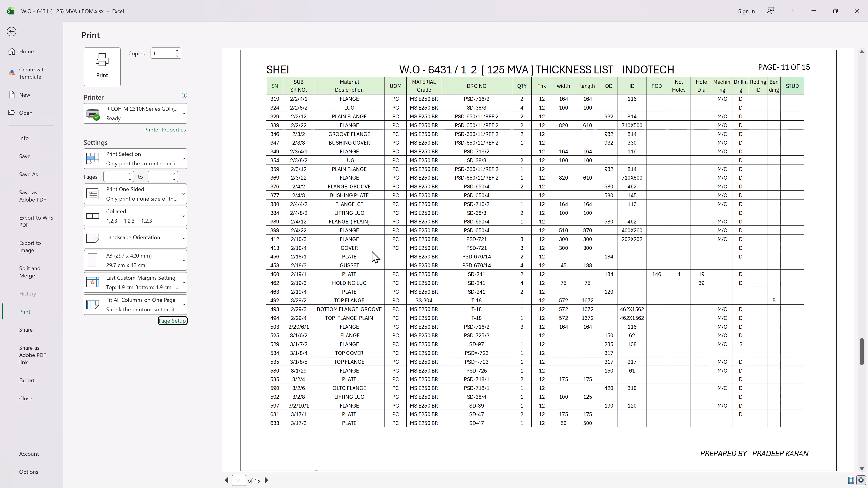
scroll(372, 251, down, 10)
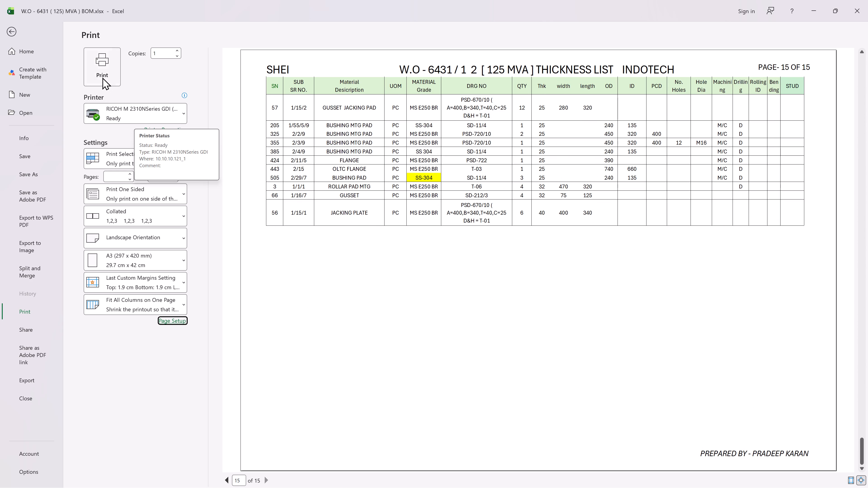
Print one copy of the selected thickness list.
click(101, 72)
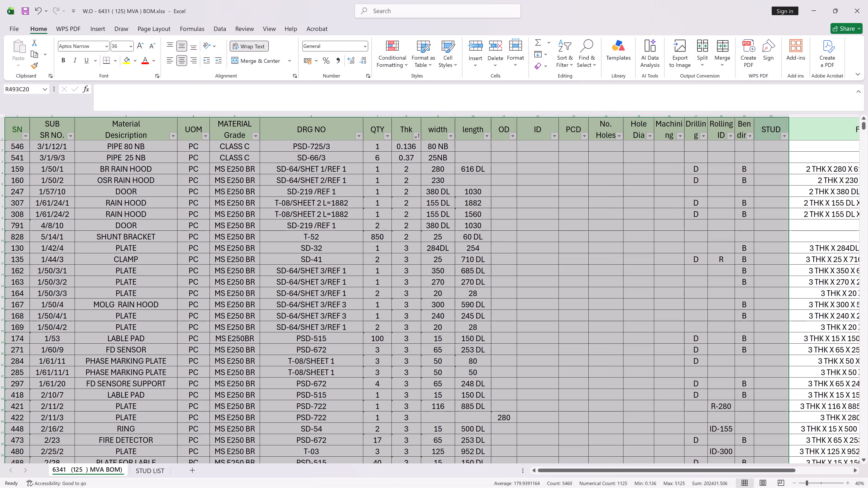
Sort the BOM table by the SN column from A to Z.
click(26, 137)
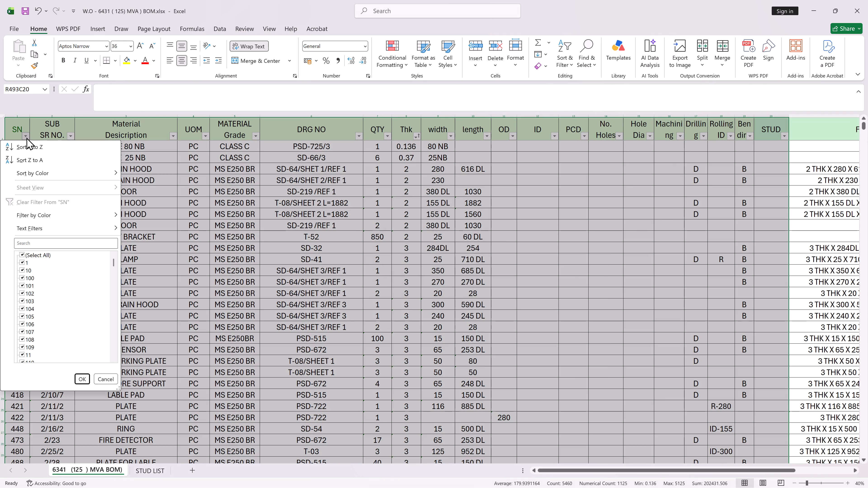
click(35, 150)
Filter the Machining column to M/C only by excluding the blanks.
scroll(163, 211, up, 2)
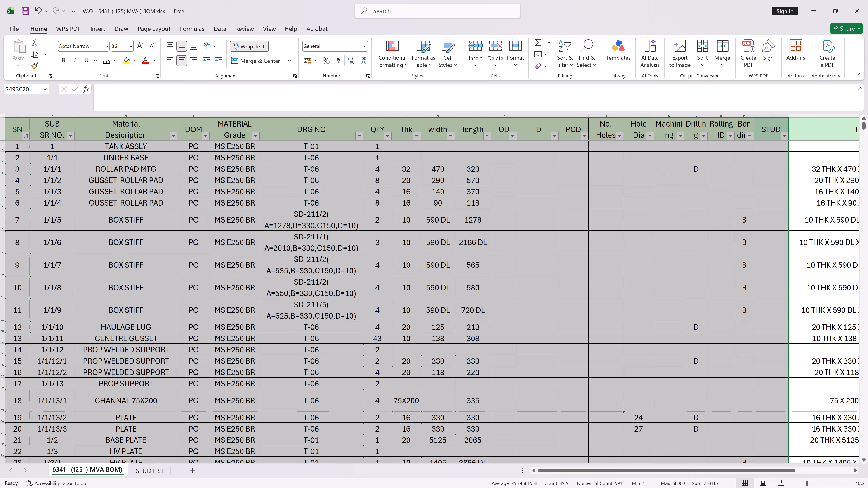
scroll(163, 210, up, 6)
click(681, 137)
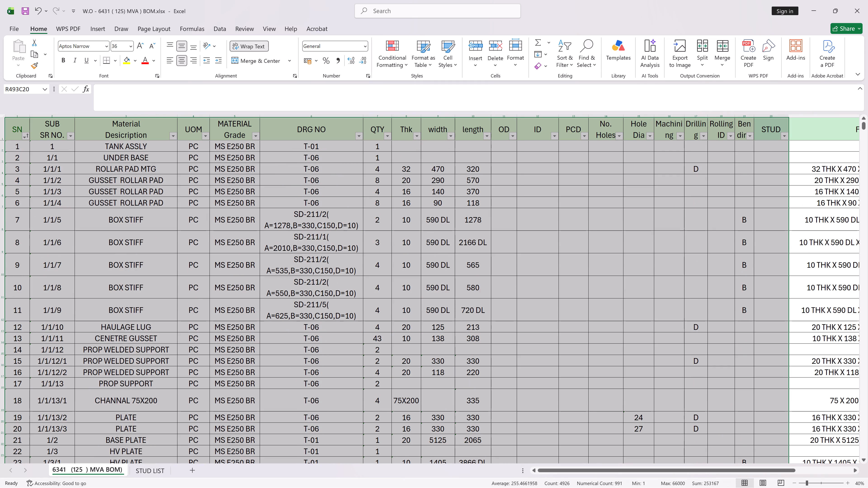
click(597, 267)
click(644, 380)
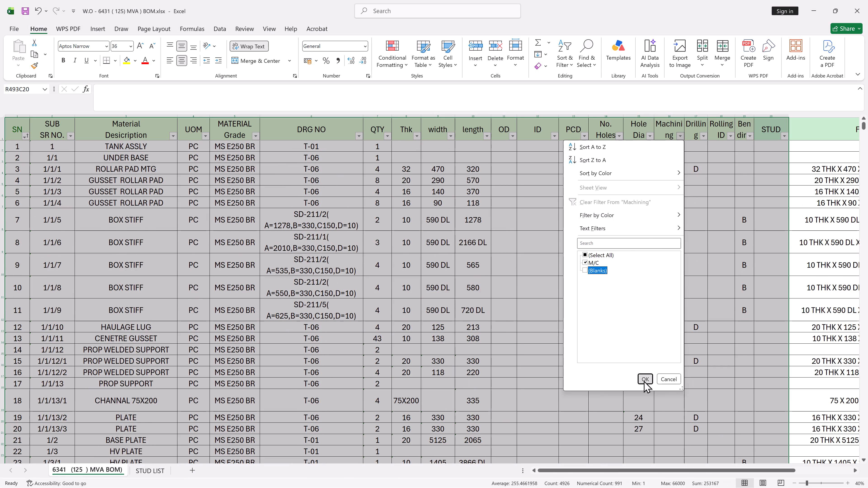
Extend the selection of the filtered M/C rows down to the last row, SN 829, across columns SN to STUD.
scroll(460, 258, up, 5)
scroll(423, 227, down, 15)
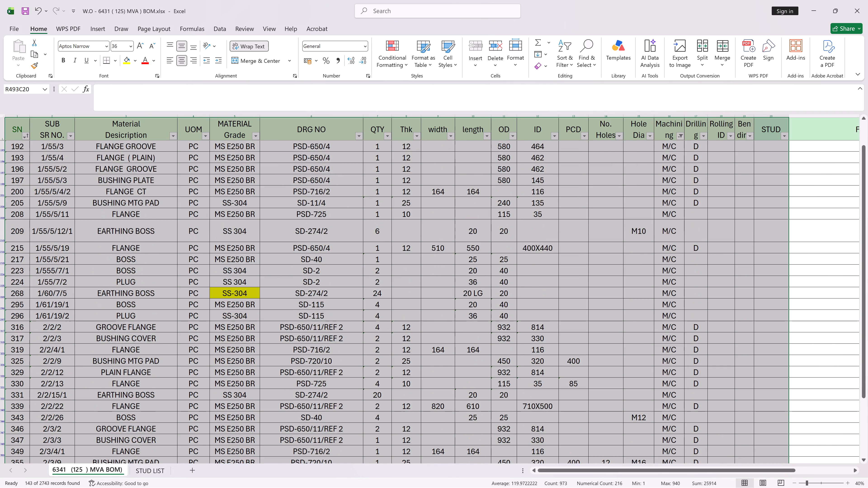
scroll(411, 240, down, 20)
scroll(411, 240, down, 4)
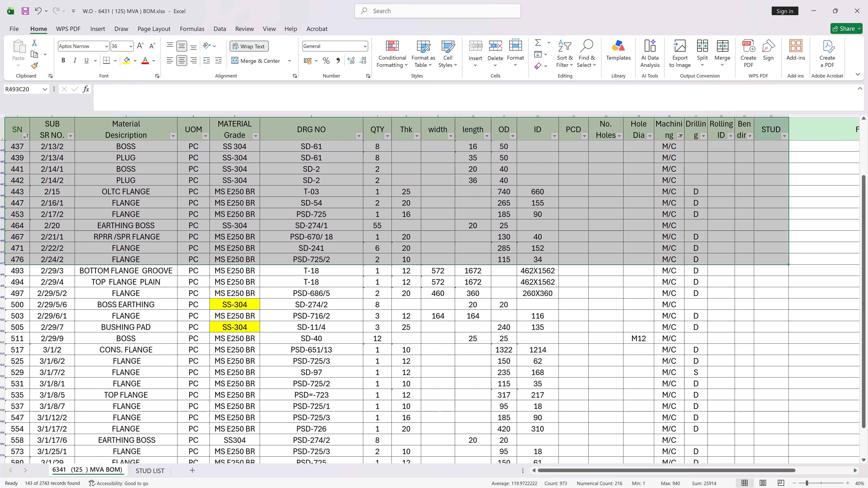
key(shift+Page_Down)
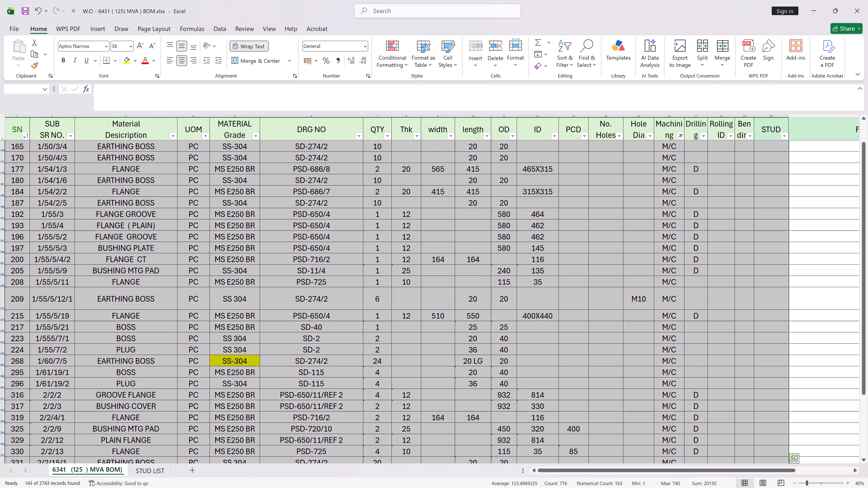
scroll(500, 315, down, 20)
scroll(500, 315, down, 17)
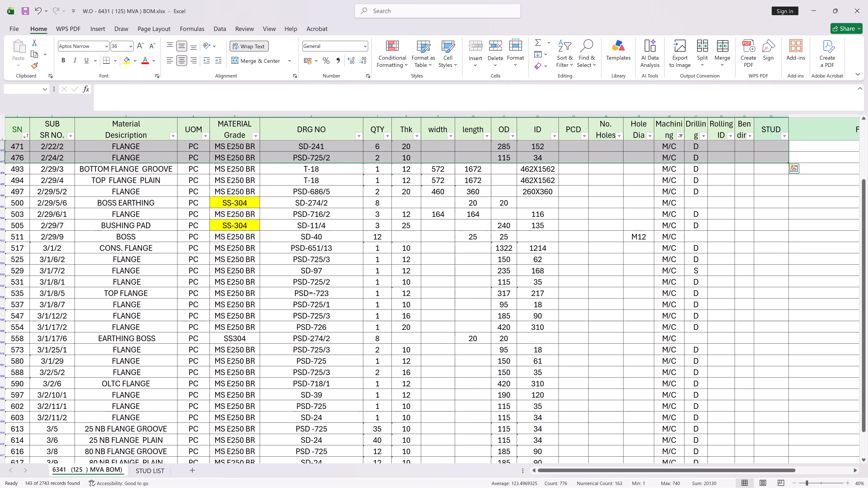
scroll(513, 284, down, 20)
scroll(513, 284, down, 10)
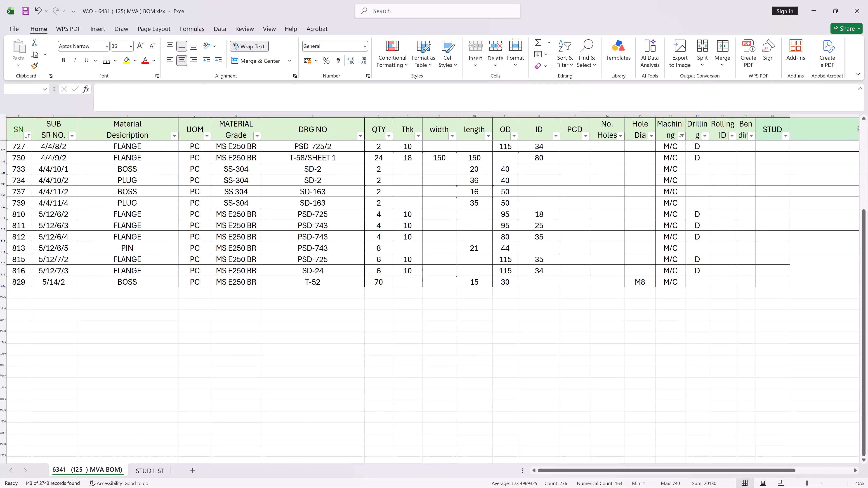
key(shift+Page_Down)
scroll(488, 386, up, 3)
scroll(495, 369, up, 5)
key(shift+Up)
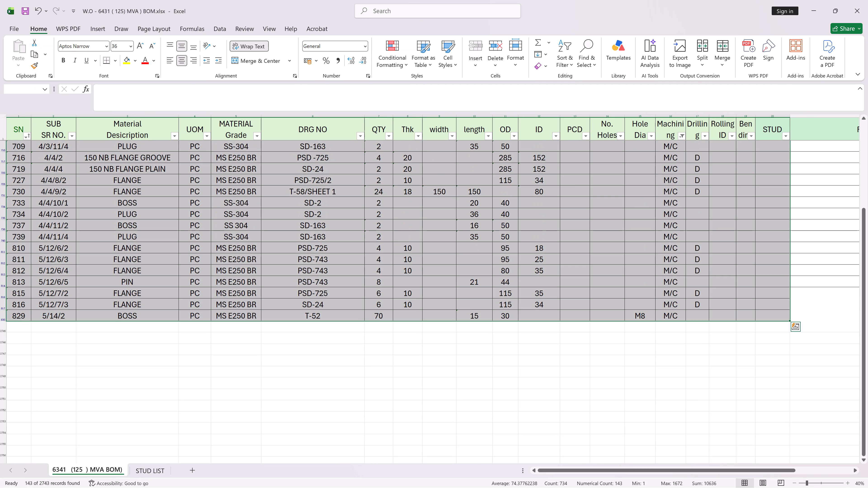
Change the page header's centre title from THICKNESS LIST to M/C LIST in the print page setup.
click(12, 29)
click(14, 310)
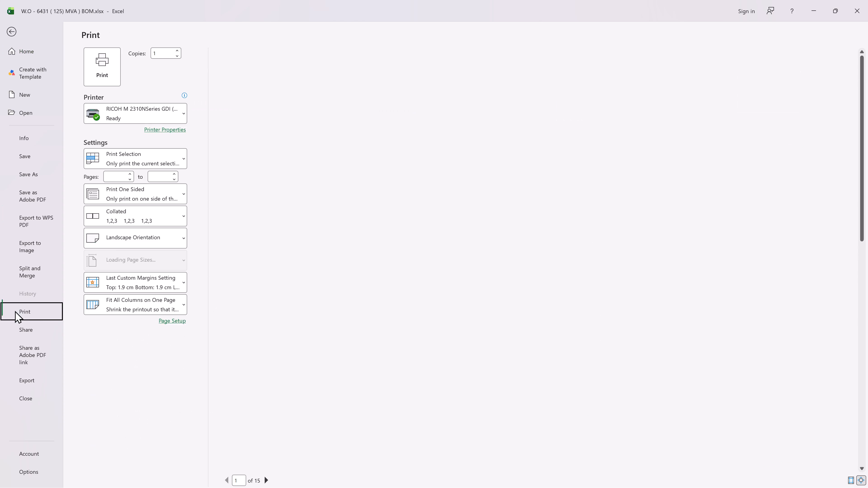
click(167, 323)
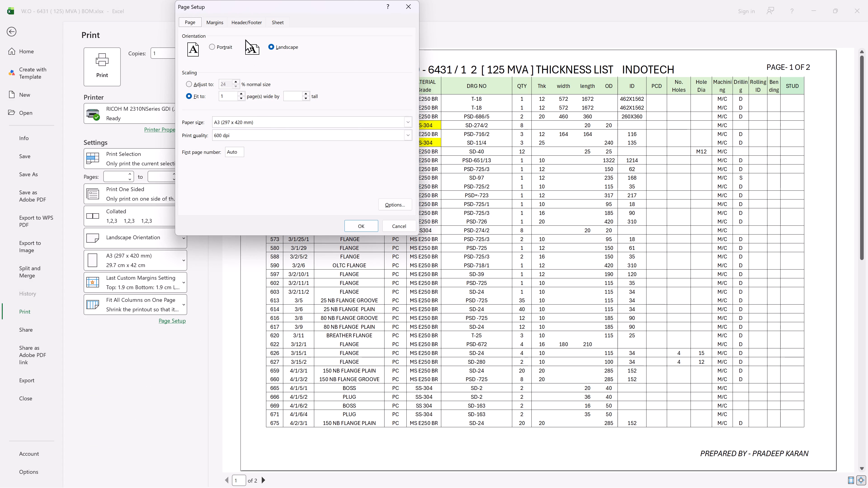
click(246, 22)
click(268, 93)
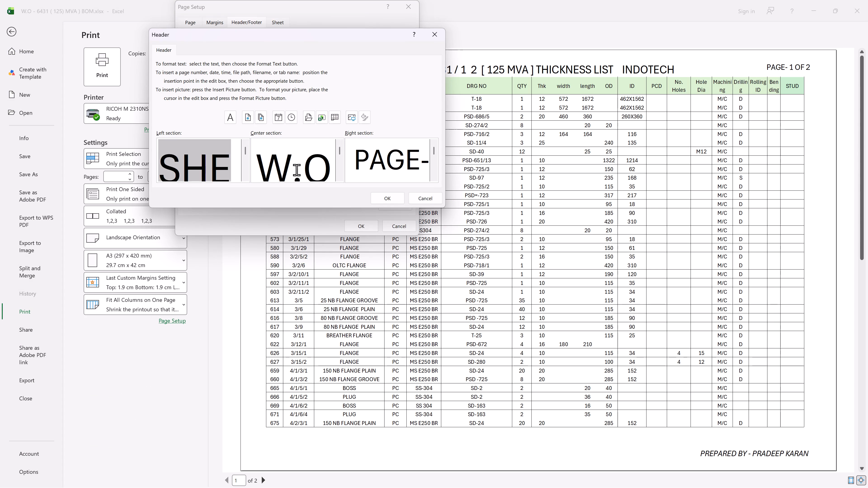
click(305, 174)
key(Up)
key(Up)
key(Up)
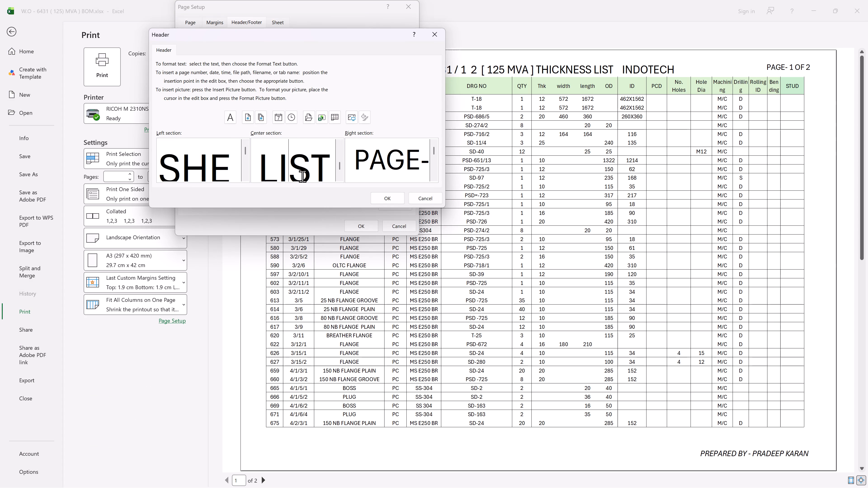
key(Up)
key(Delete)
key(Delete)
key(BackSpace)
key(BackSpace)
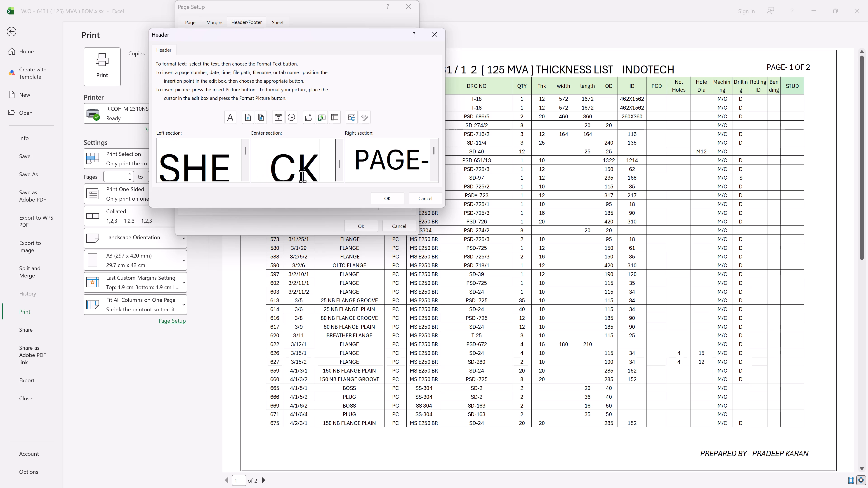
key(BackSpace)
key(BackSpace)
key(BackSpace)
key(BackSpace)
key(BackSpace)
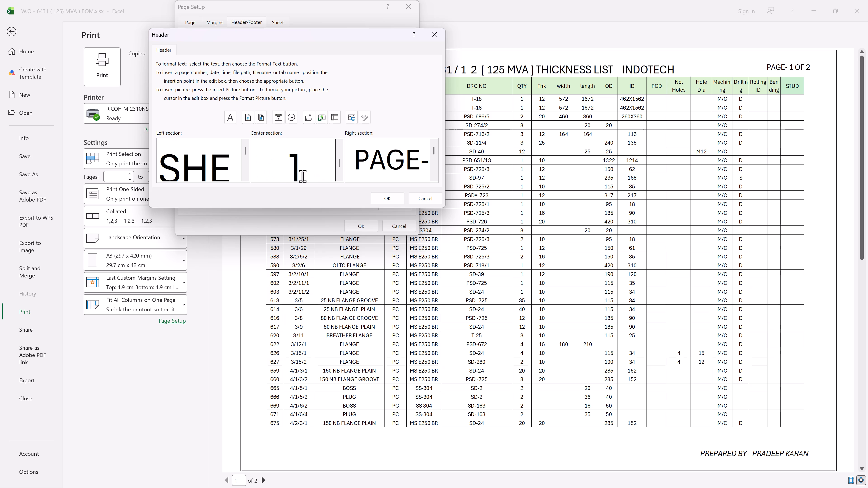
text(M/C)
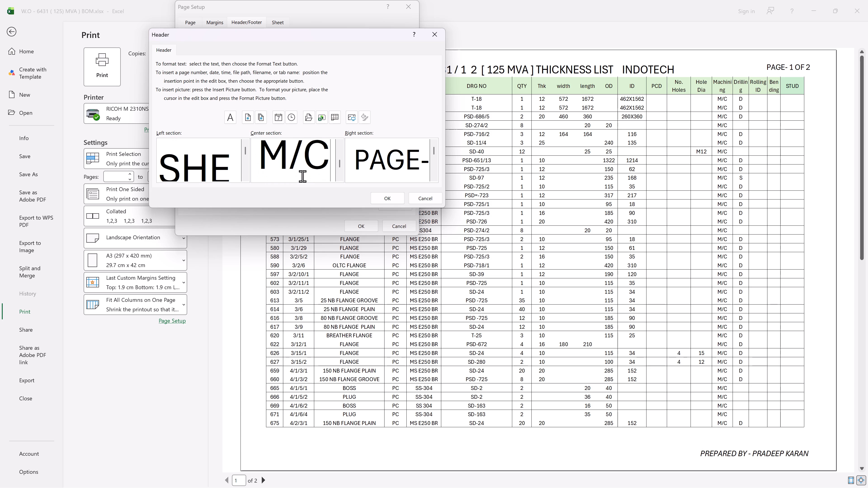
click(385, 200)
click(363, 229)
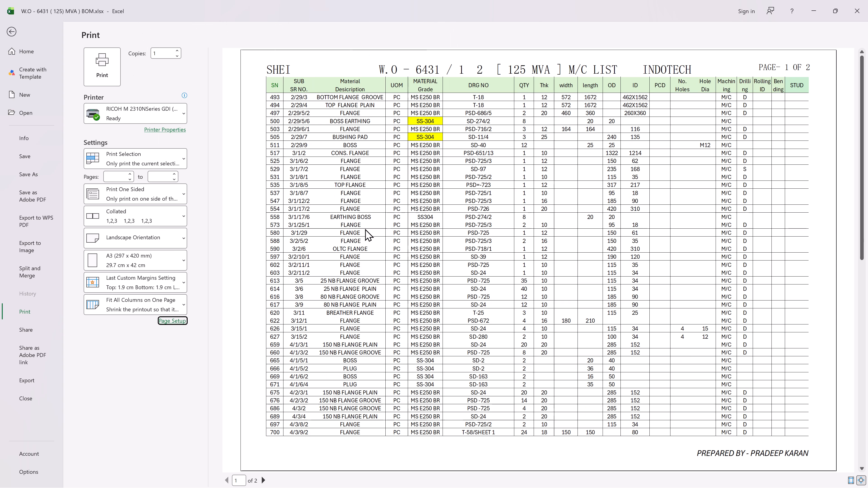
Check the pages of the M/C list in the print preview with Print Selection, and return to the worksheet.
scroll(364, 225, down, 3)
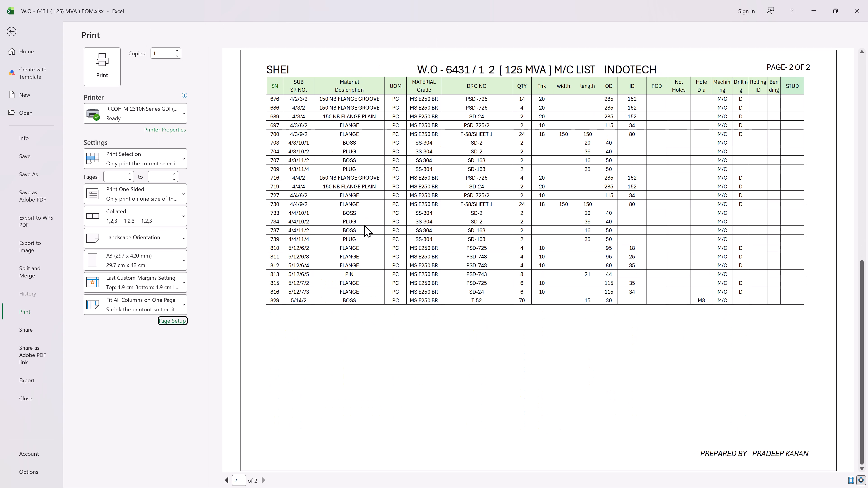
scroll(364, 225, down, 2)
scroll(363, 223, up, 3)
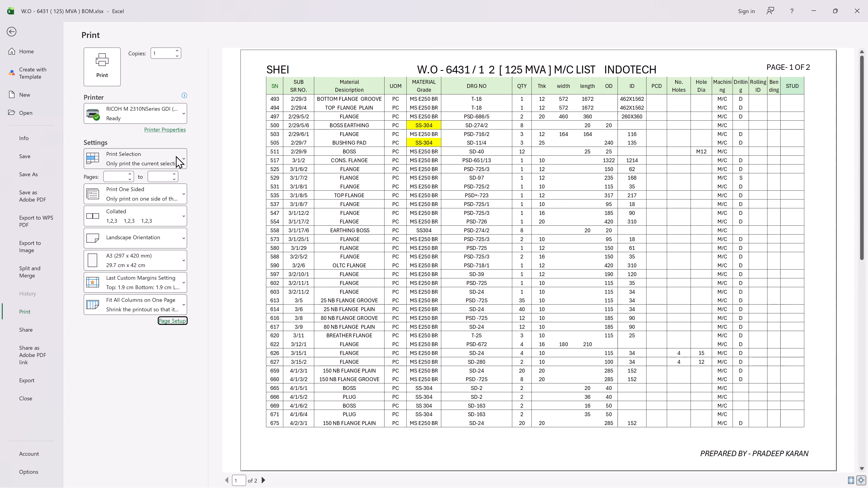
click(169, 153)
click(145, 220)
click(10, 30)
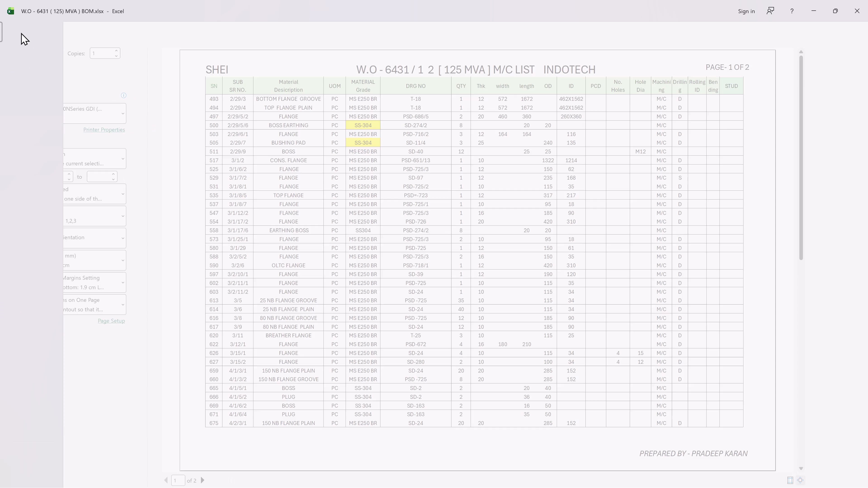
Reselect all filtered M/C rows from the STUD cell of SN 829 up to the top of the SN column.
drag(767, 314, 361, 281)
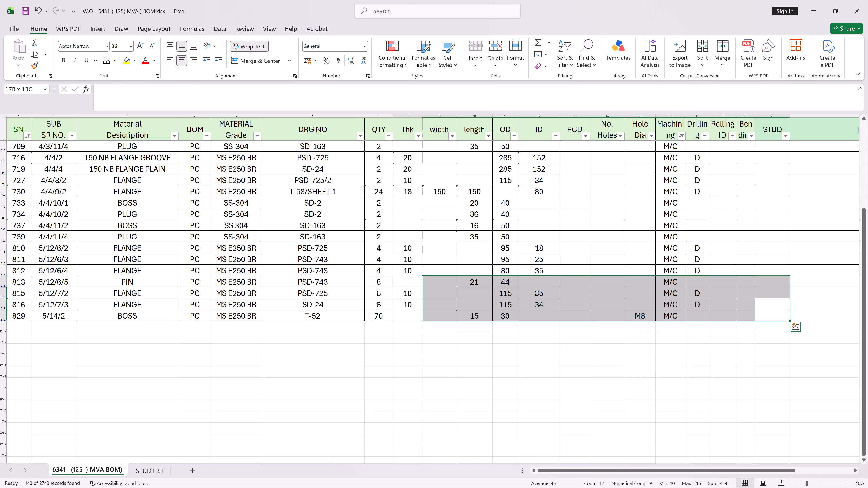
drag(361, 281, 0, 0)
Check the pages of the reselected M/C list in the print preview, with Print Selection as the print range.
click(14, 29)
click(25, 310)
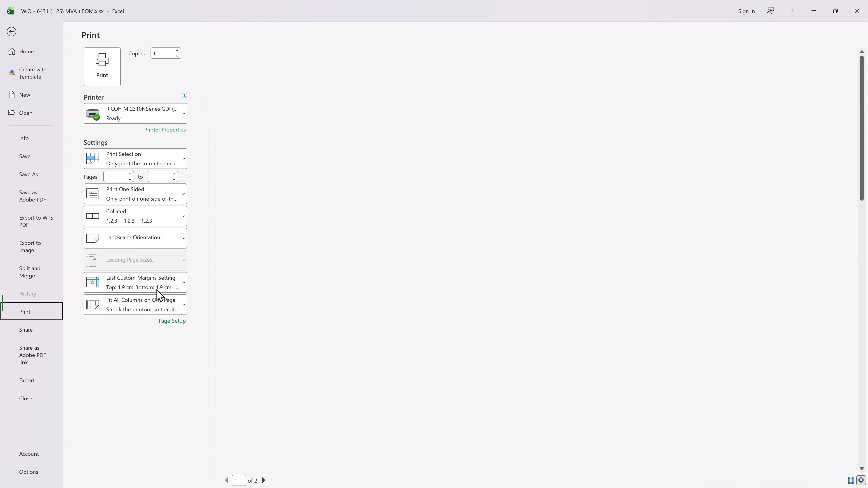
scroll(342, 233, down, 2)
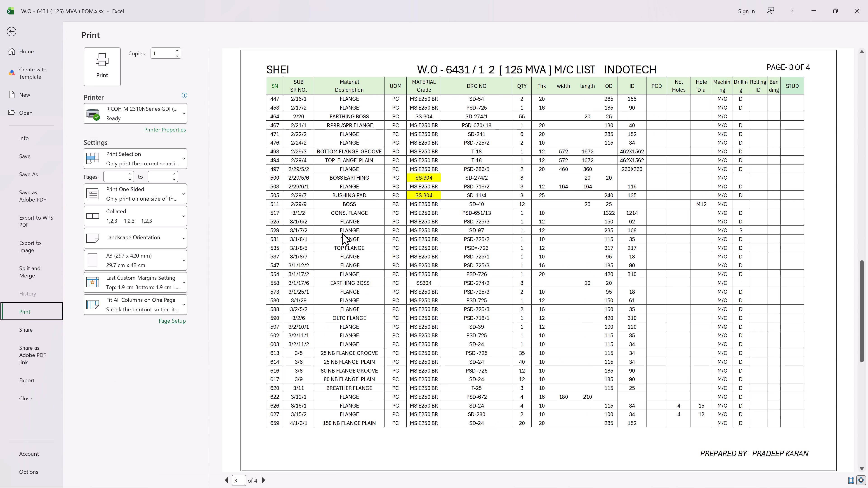
scroll(342, 233, down, 1)
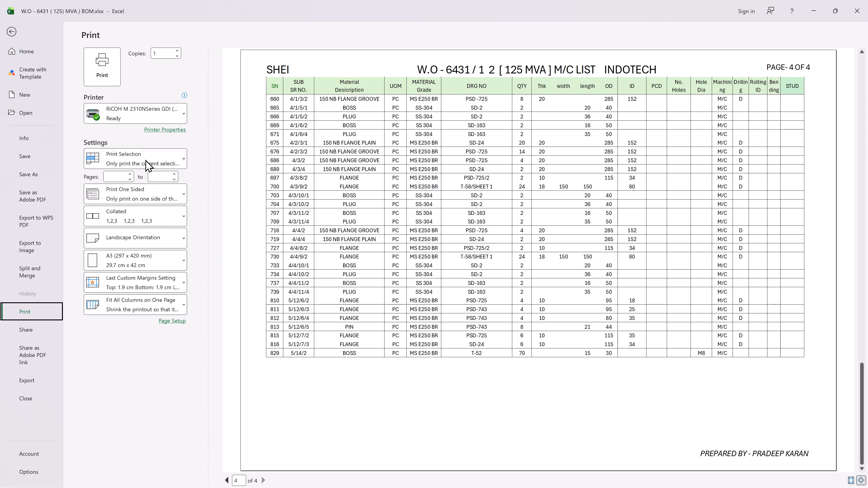
click(145, 160)
click(153, 227)
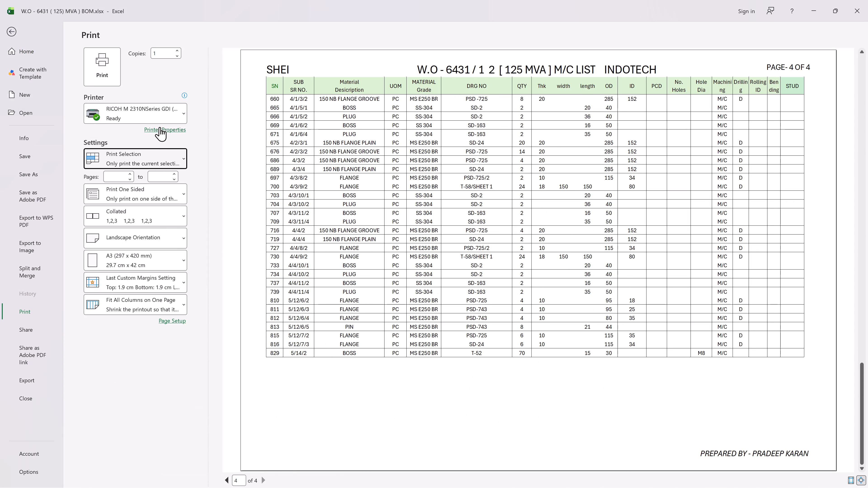
Apply the A3 profile with landscape orientation in the RICOH M 2310N printer properties.
click(160, 127)
click(71, 171)
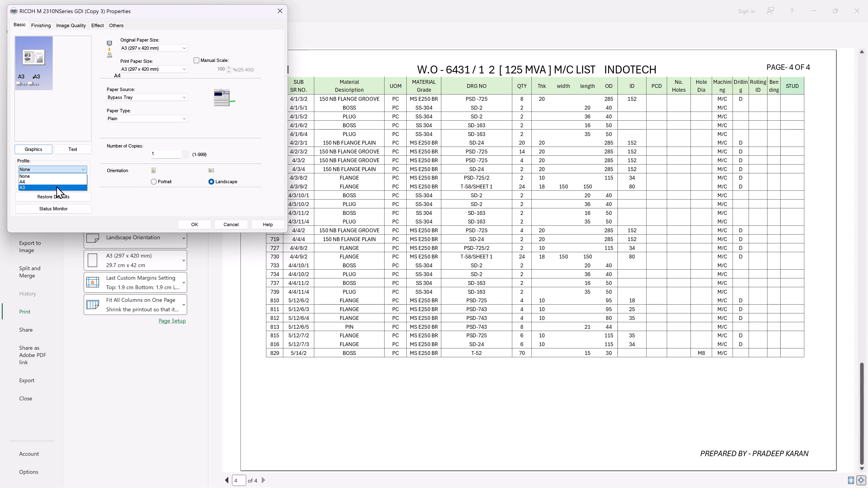
click(58, 186)
click(215, 183)
click(205, 226)
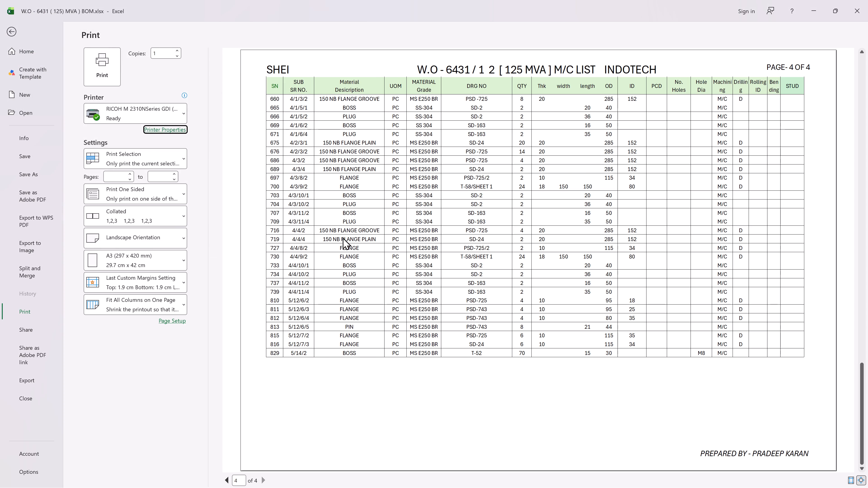
Look back through the preview to the first page and print one copy of the selected M/C list.
scroll(343, 237, up, 6)
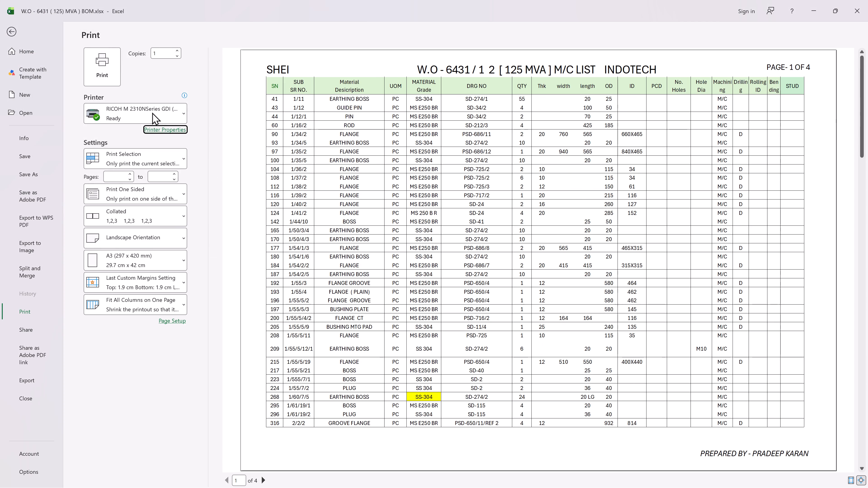
click(104, 69)
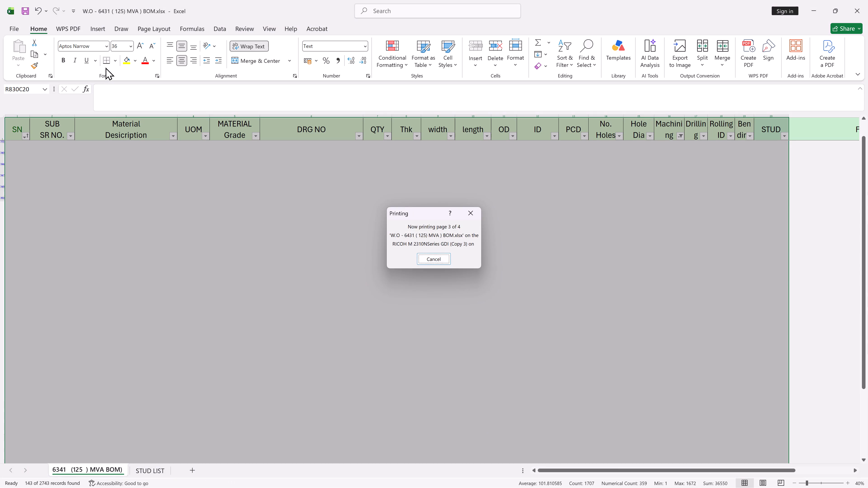
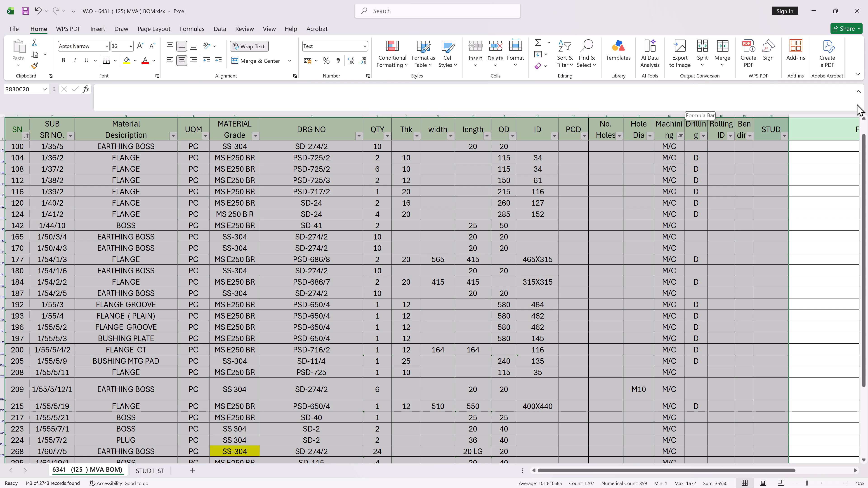
Save the W.O - 6431 ( 125) MVA ) BOM workbook and close it.
drag(867, 135, 867, 144)
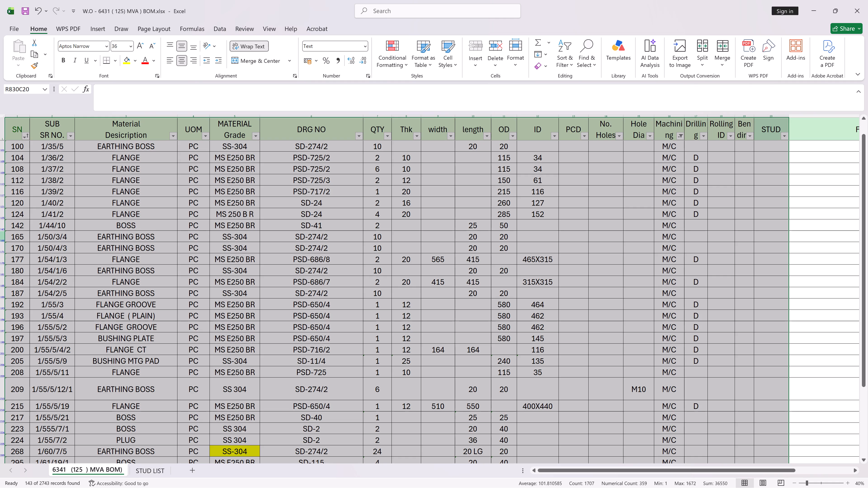
click(23, 12)
click(867, 0)
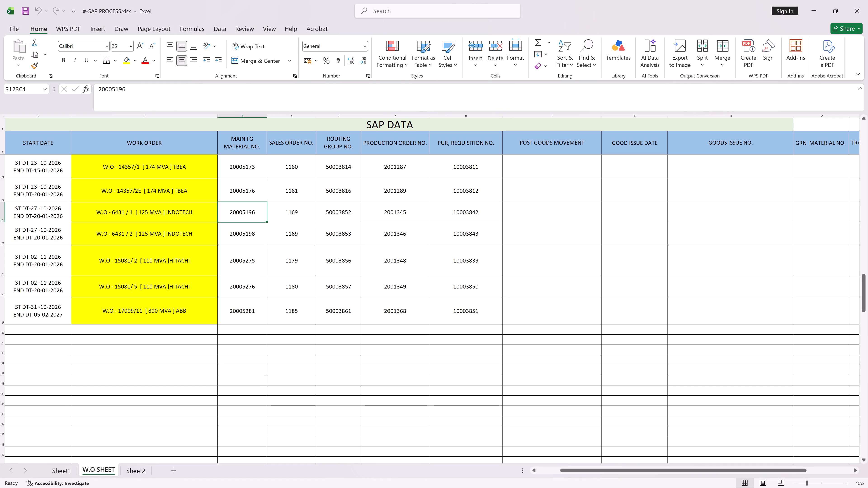
In File Explorer, open A4.pdf from the ## INDOTECH STANDARD MACHINING ITEMS folder inside # NEW STD DRG INDOTECH on the Desktop.
click(390, 484)
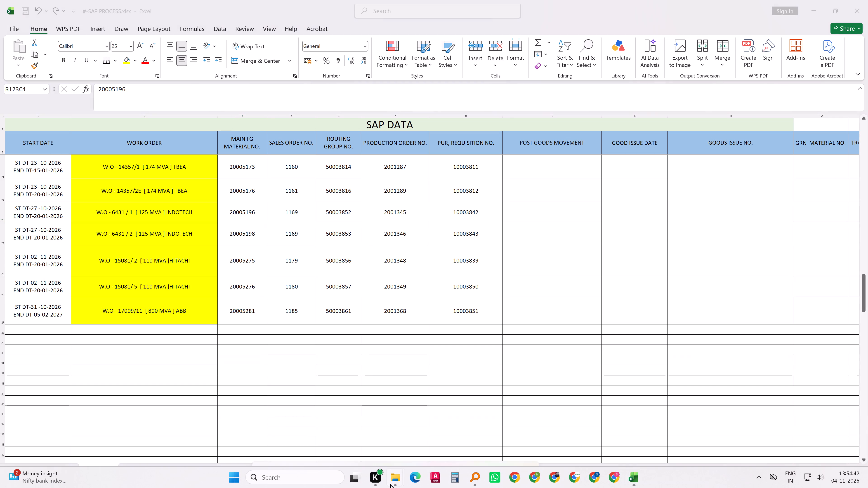
click(496, 418)
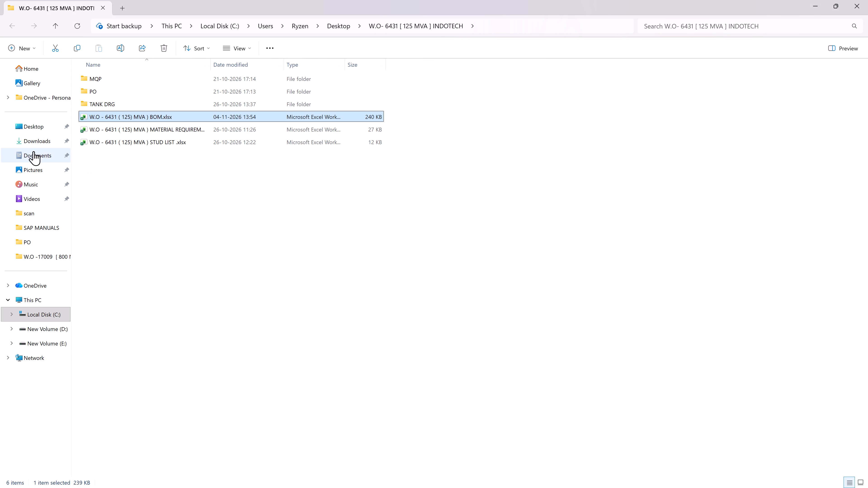
click(31, 124)
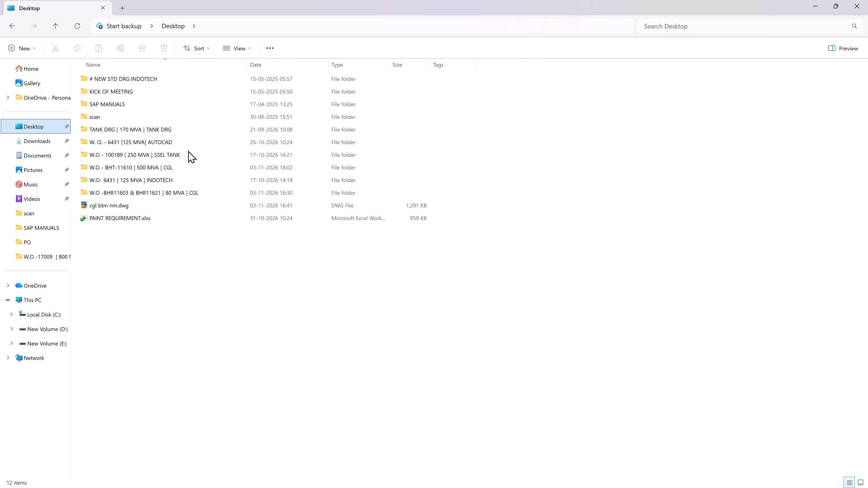
double_click(169, 81)
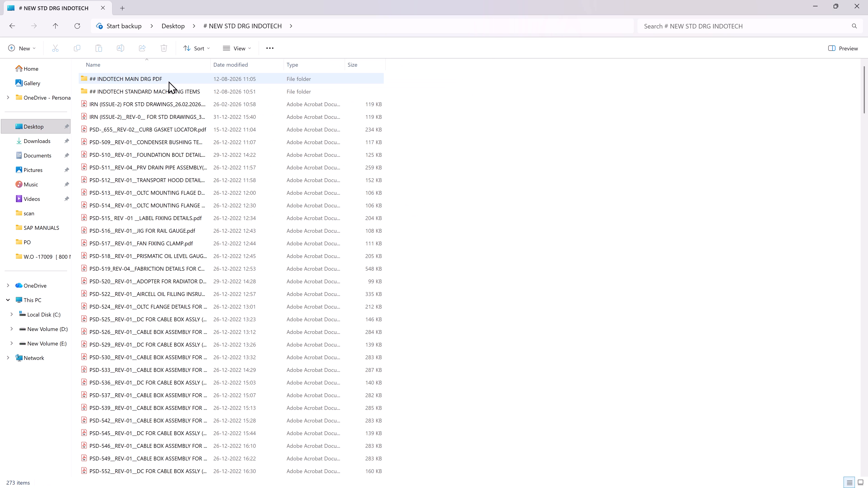
double_click(176, 90)
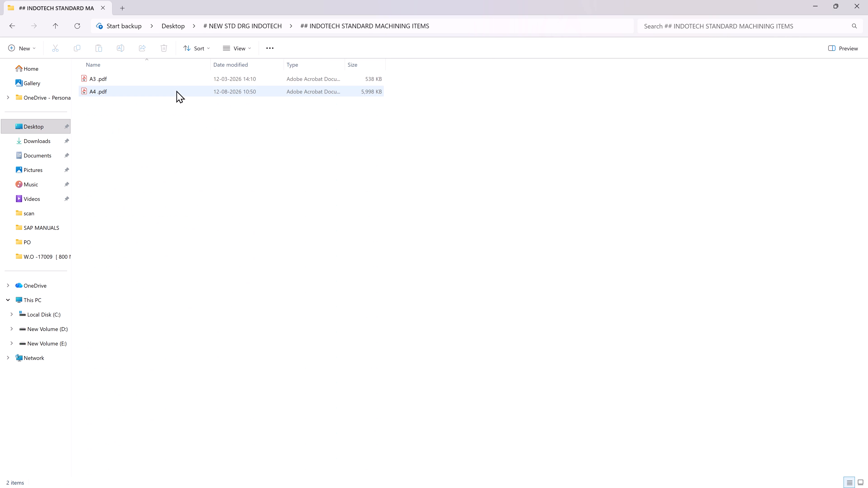
double_click(176, 90)
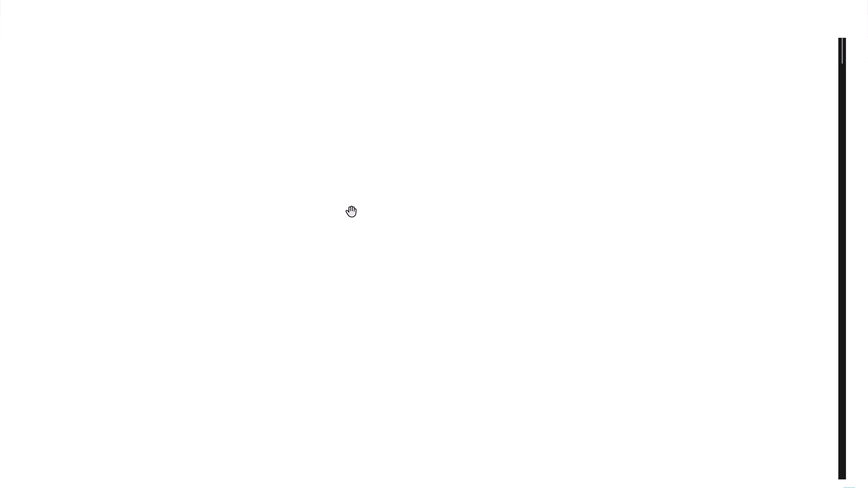
Print all pages of A4.pdf single-sided, with the RICOH M 2310N printer profile at None for A4 portrait.
click(440, 207)
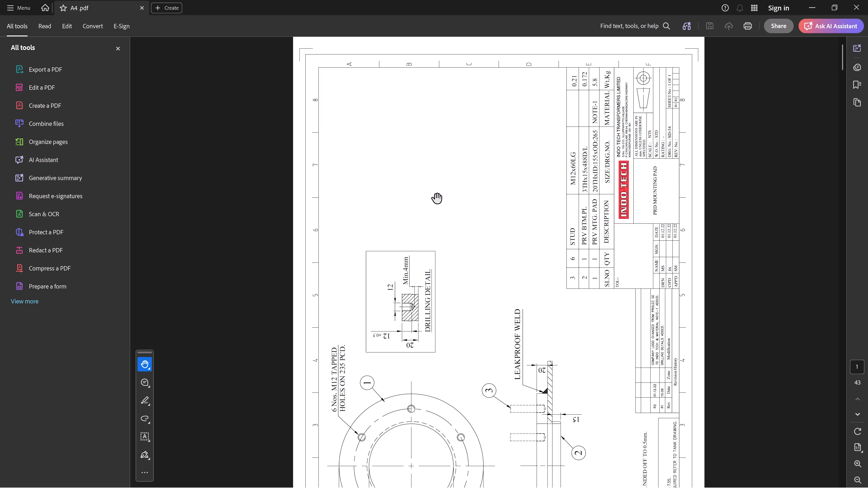
key(ctrl+p)
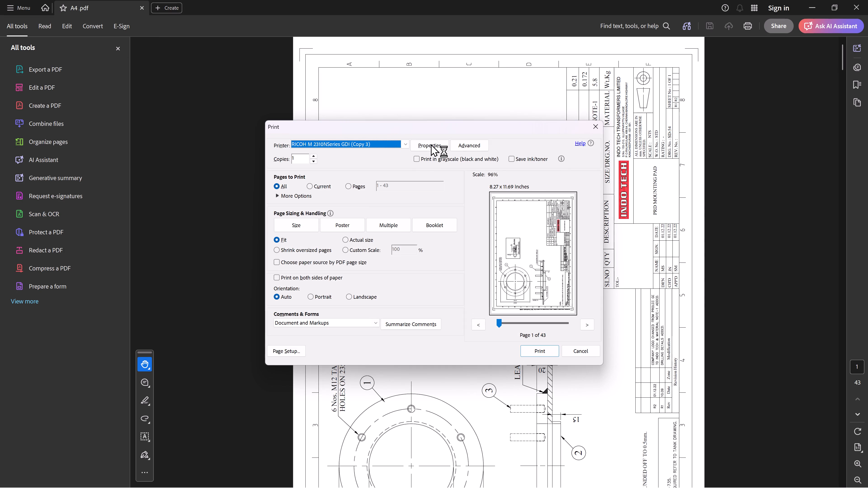
click(431, 144)
click(323, 291)
click(318, 304)
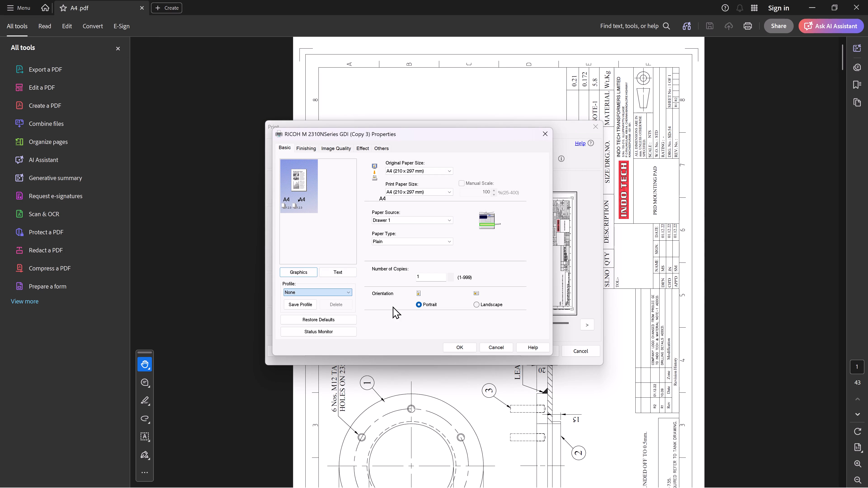
click(465, 344)
click(306, 279)
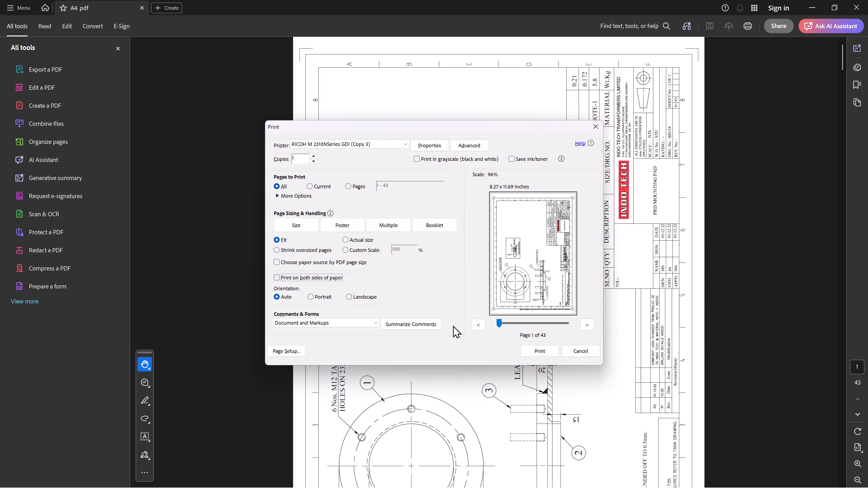
click(542, 347)
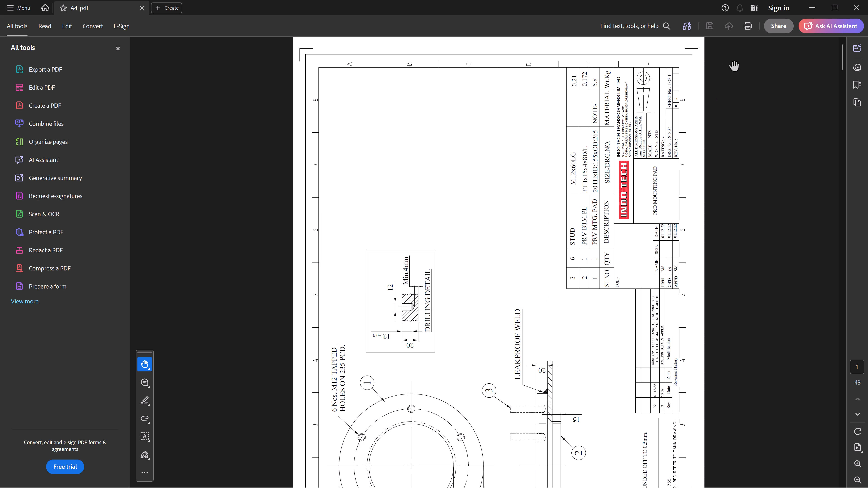
Return to the standard machining items folder in File Explorer and open A3.pdf.
click(820, 6)
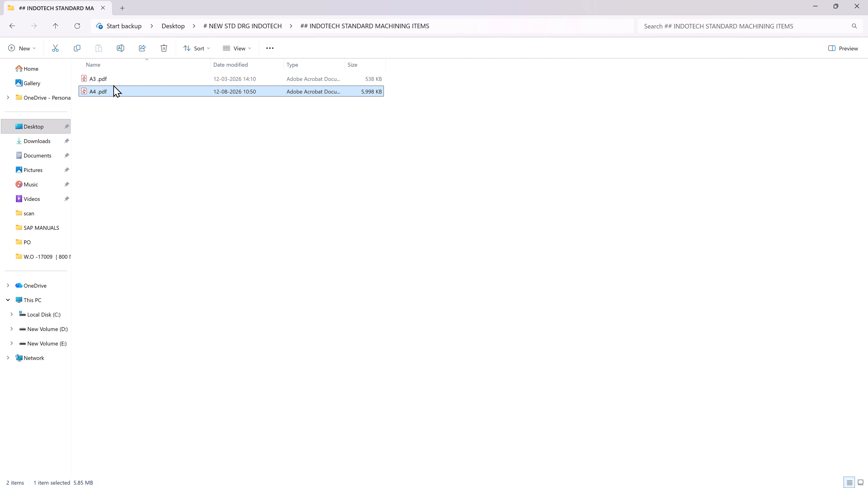
double_click(111, 78)
Print all pages of A3.pdf with the A3 profile in portrait orientation on the RICOH M 2310N printer.
click(396, 199)
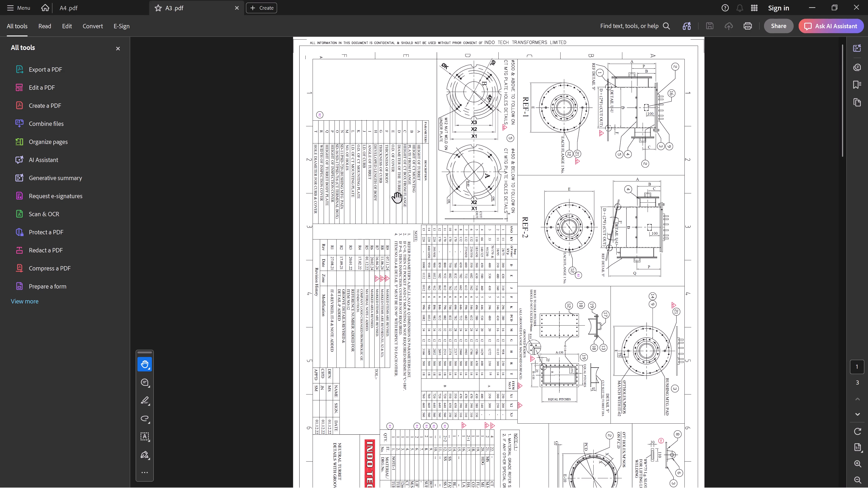
key(ctrl+p)
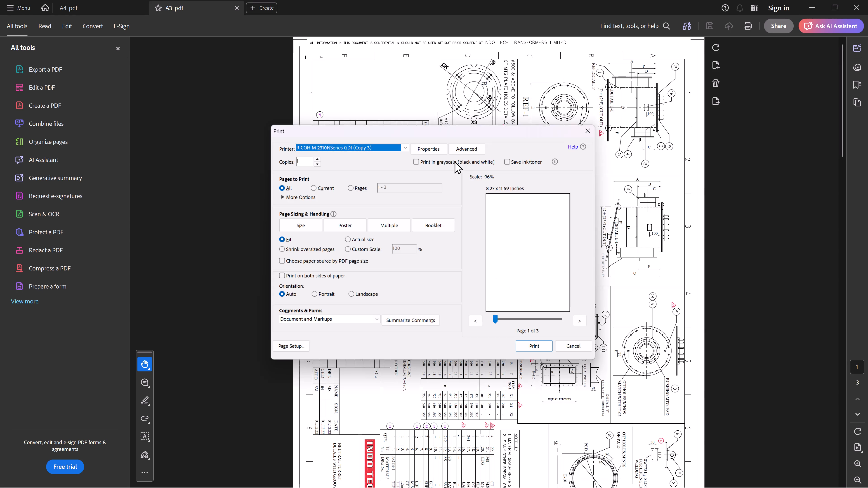
click(430, 145)
click(321, 287)
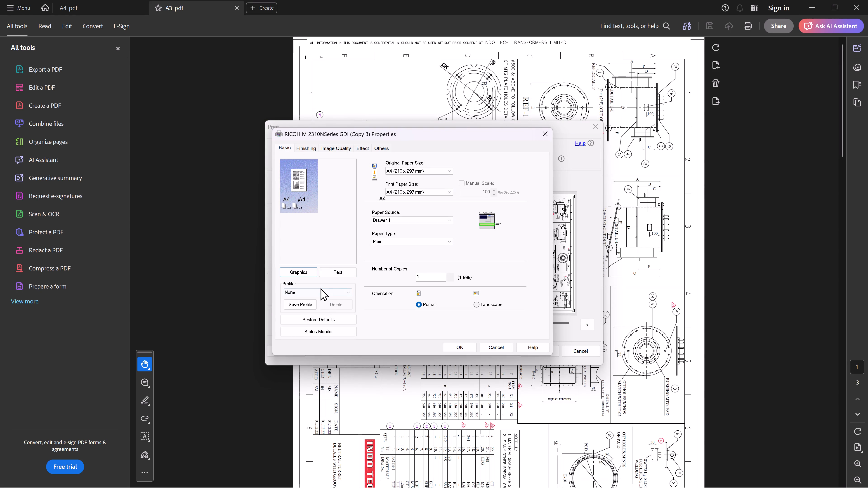
click(321, 288)
click(321, 291)
click(318, 309)
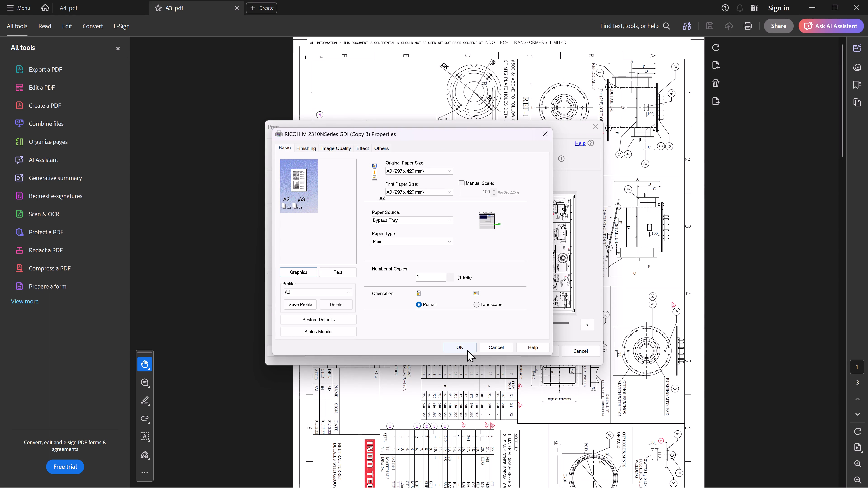
click(467, 347)
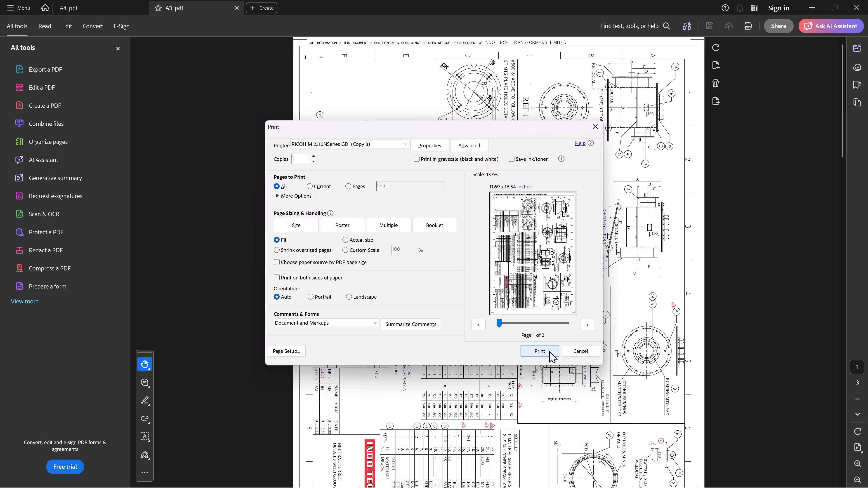
click(549, 350)
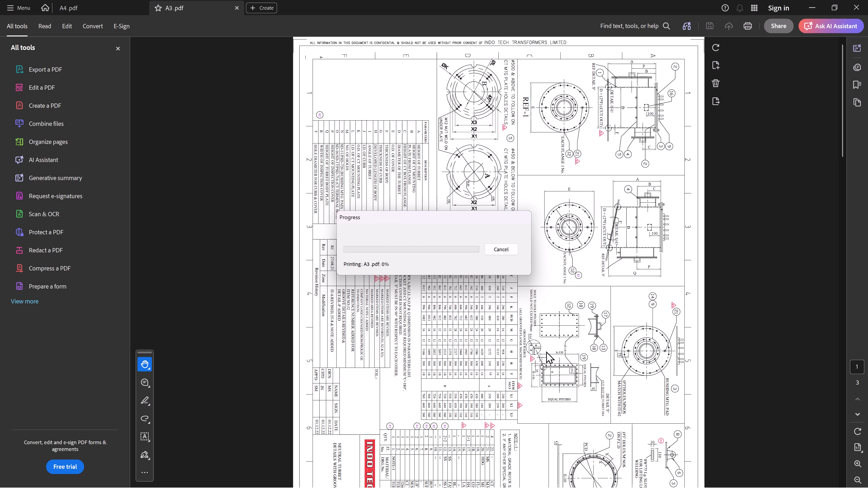
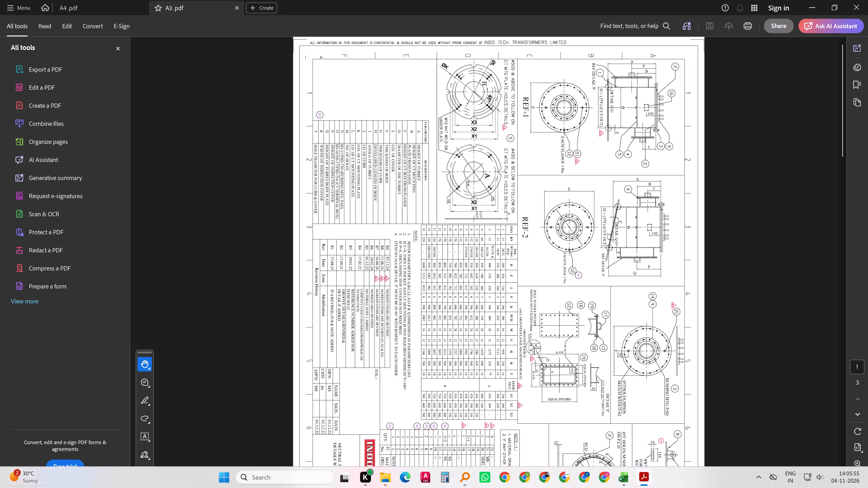
Close A4.pdf and A3.pdf along with the File Explorer window to return to the SAP process workbook.
click(122, 49)
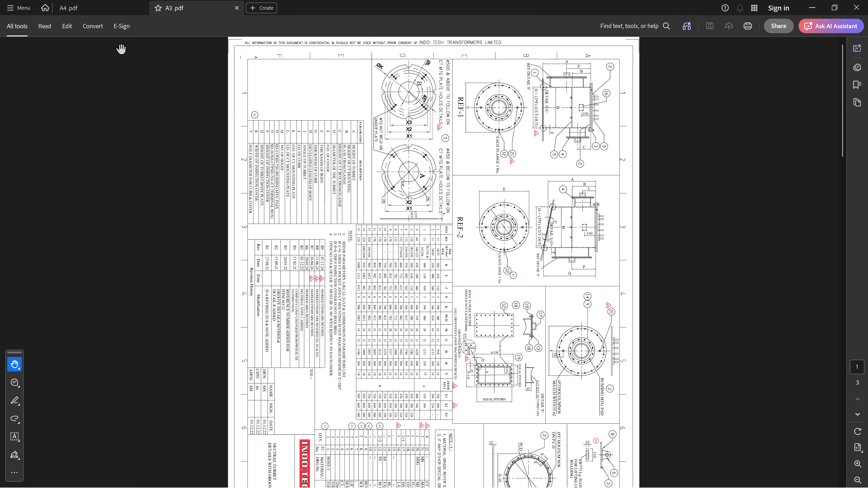
click(866, 0)
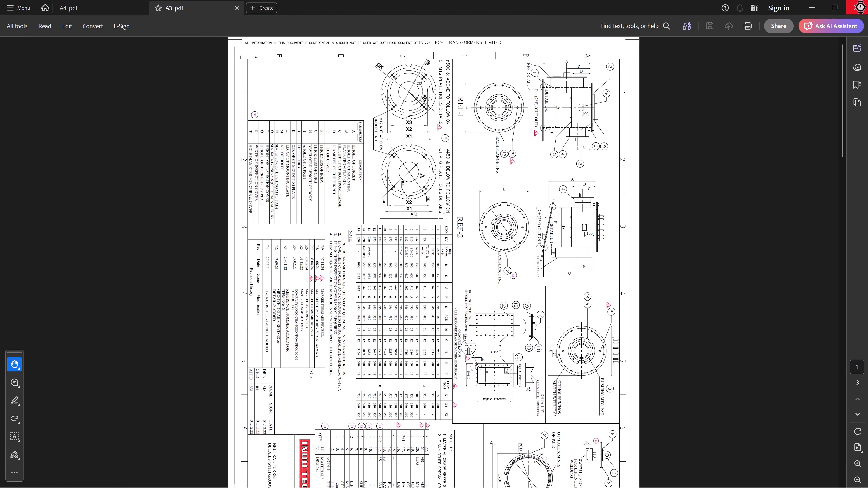
click(867, 0)
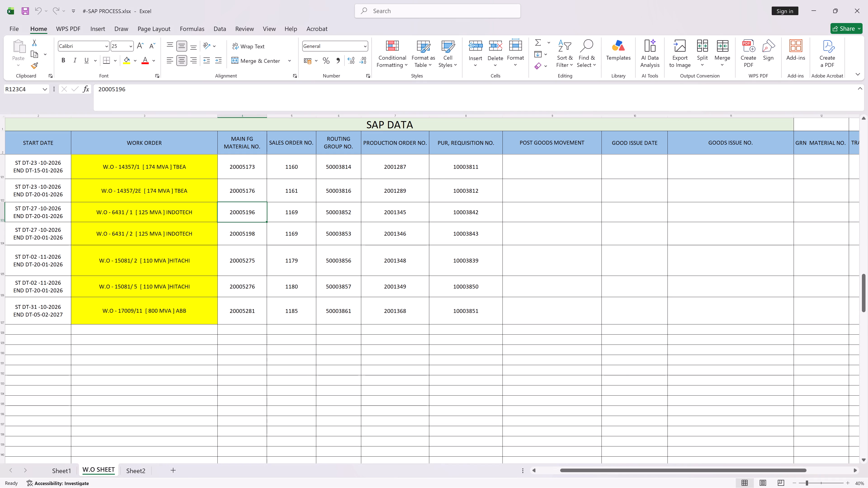
Save the #-SAP PROCESS.xlsx workbook, leaving the Post Goods Movement cell of work order 6431 / 1 selected.
click(531, 174)
triple_click(24, 11)
triple_click(24, 11)
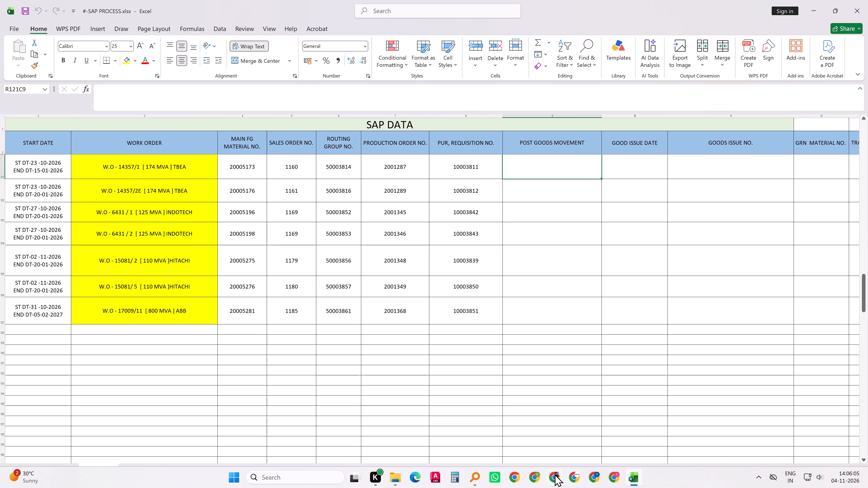
click(476, 477)
click(476, 477)
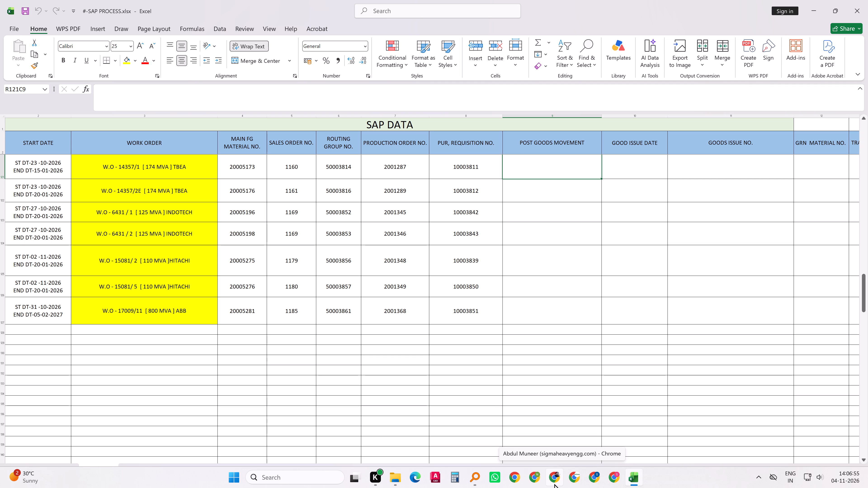
click(565, 207)
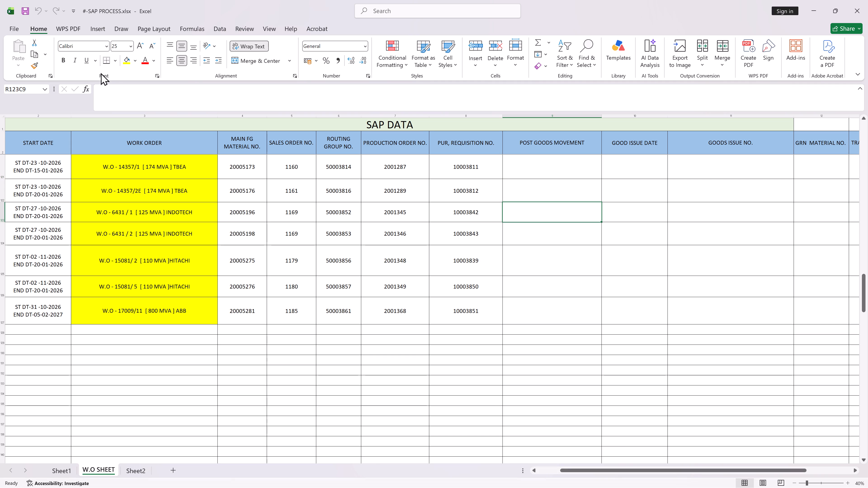
click(24, 13)
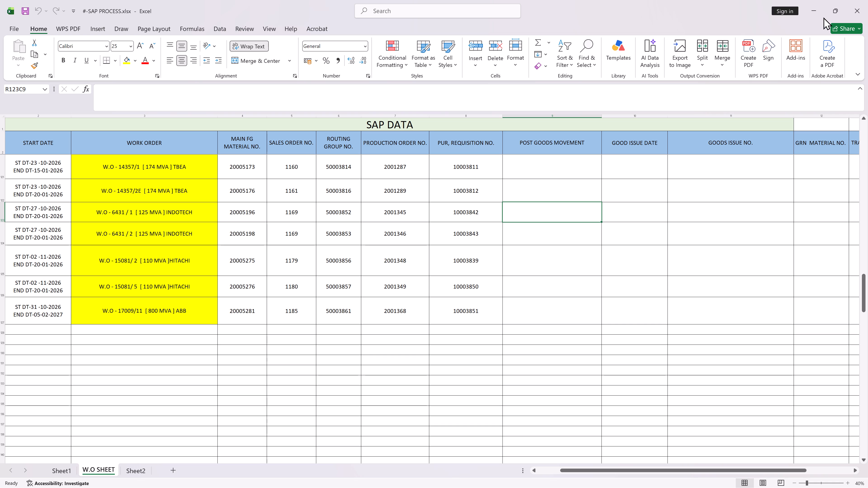
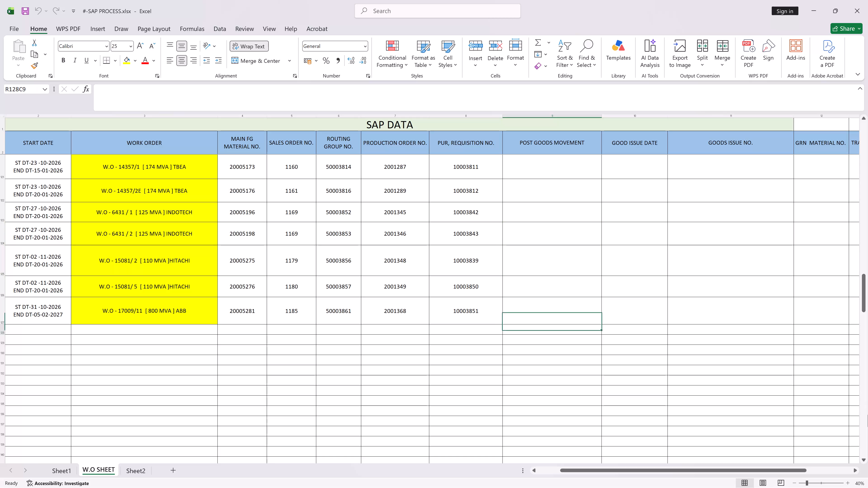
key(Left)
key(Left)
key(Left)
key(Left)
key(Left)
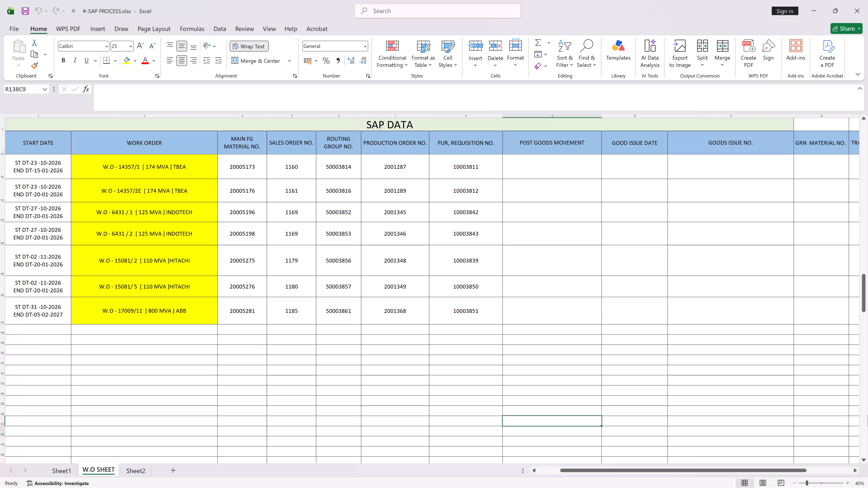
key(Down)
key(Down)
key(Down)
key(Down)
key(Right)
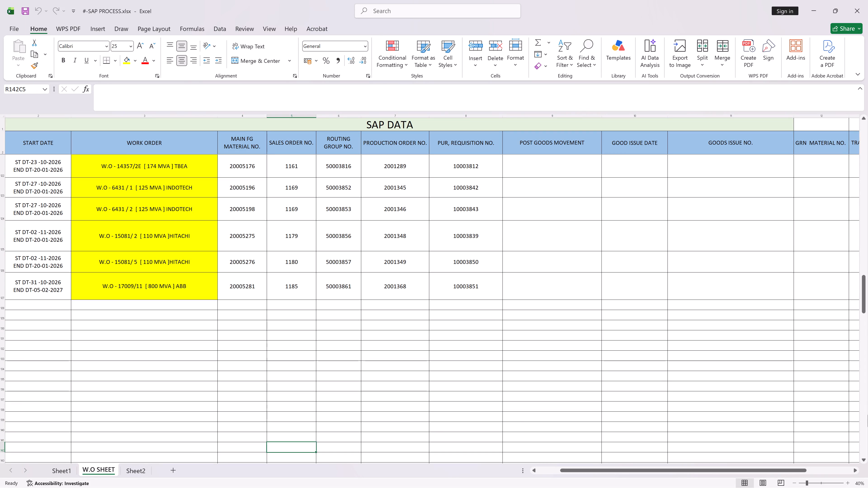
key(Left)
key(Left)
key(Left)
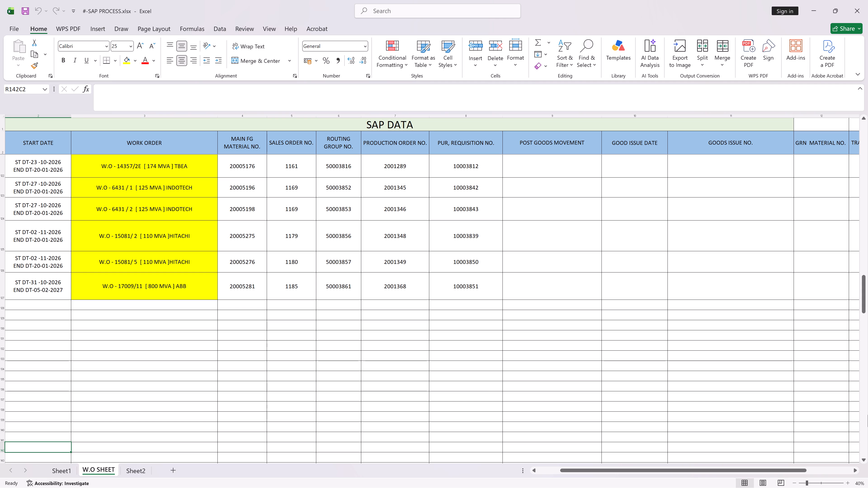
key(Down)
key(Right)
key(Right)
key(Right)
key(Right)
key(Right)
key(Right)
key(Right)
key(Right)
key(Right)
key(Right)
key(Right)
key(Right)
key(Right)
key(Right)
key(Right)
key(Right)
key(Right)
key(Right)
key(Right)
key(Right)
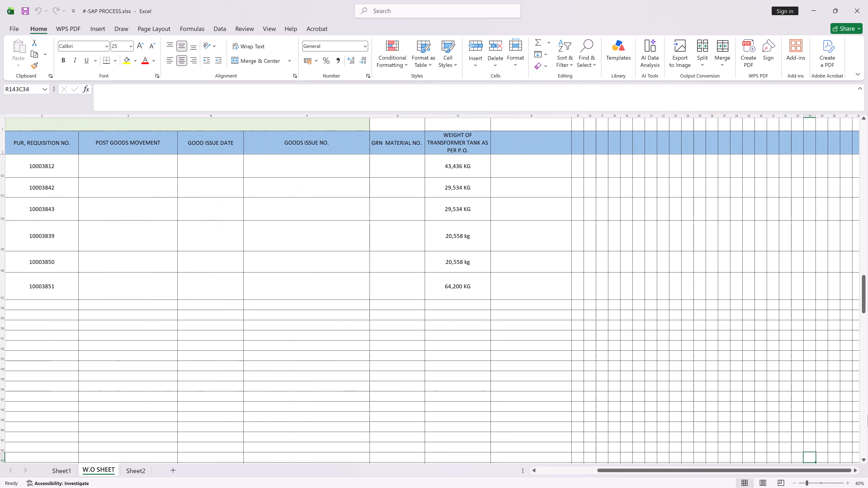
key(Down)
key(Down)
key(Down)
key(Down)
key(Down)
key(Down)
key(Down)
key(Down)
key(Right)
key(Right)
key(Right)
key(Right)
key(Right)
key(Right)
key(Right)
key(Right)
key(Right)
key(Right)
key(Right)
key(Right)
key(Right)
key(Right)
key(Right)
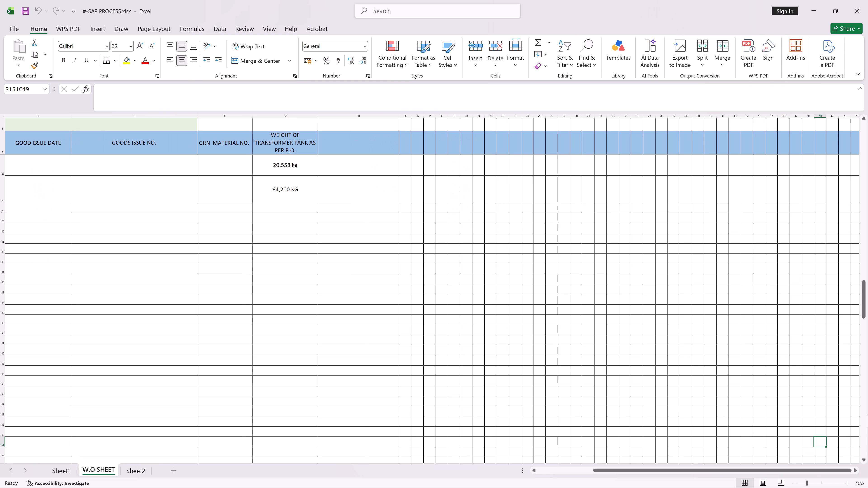
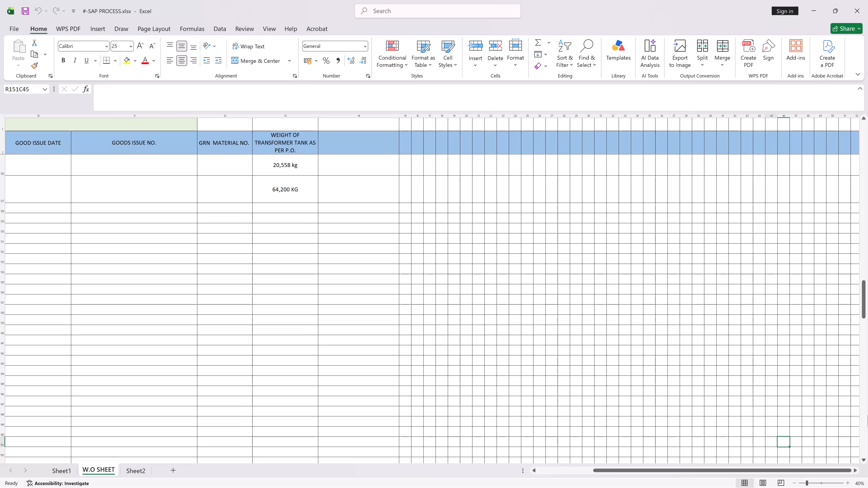
Return to the first column of the W.O SHEET and examine the latest SAP DATA work order rows, including W.O 6431.
key(Up)
key(Up)
key(Up)
key(Up)
key(Up)
key(Up)
key(Up)
key(Up)
key(Up)
key(Up)
key(Up)
key(Up)
key(Up)
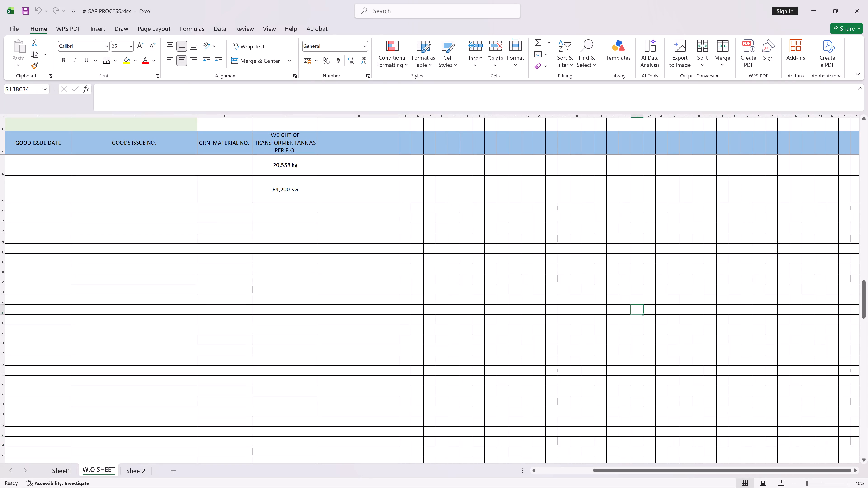
key(Left)
key(Up)
key(Left)
key(Left)
key(Left)
key(Left)
key(Left)
key(Left)
key(Left)
key(Left)
key(Left)
key(Left)
key(Left)
key(Left)
key(Left)
key(Left)
key(Left)
key(Left)
key(Left)
key(Left)
key(Left)
key(Left)
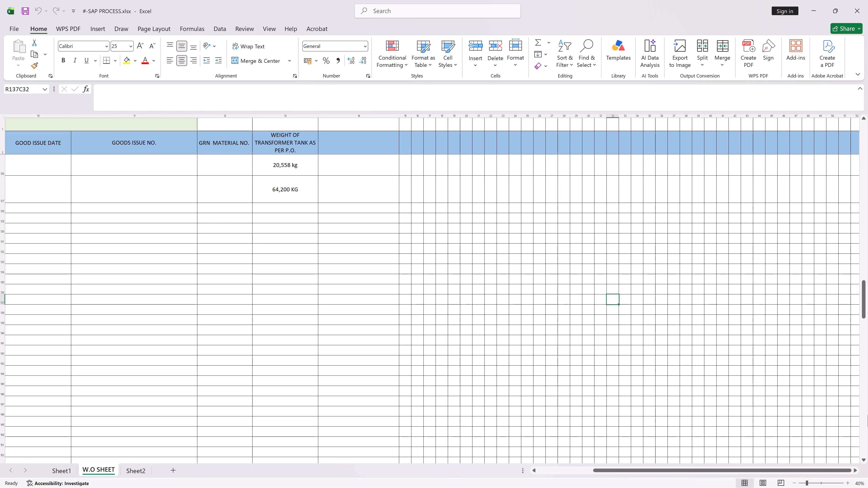
key(Up)
key(Up)
key(Up)
key(Up)
key(Up)
key(Up)
key(Up)
key(Up)
key(Up)
key(Up)
key(Up)
key(Up)
key(Up)
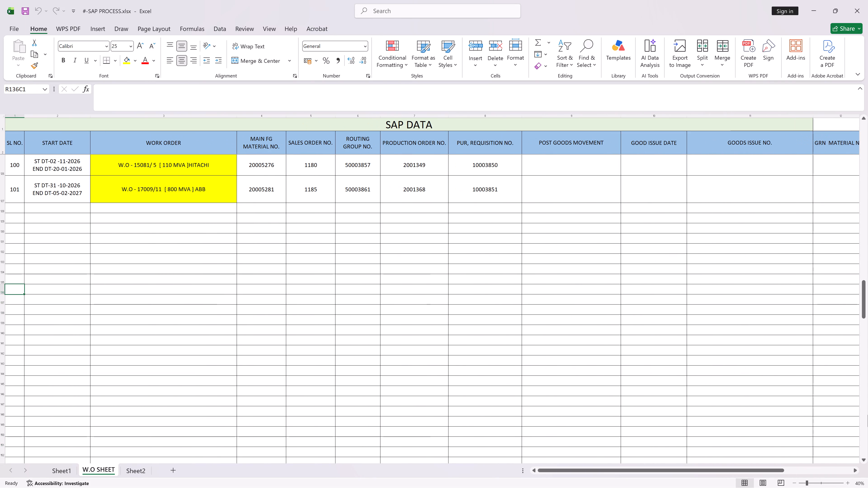
key(Up)
key(Up)
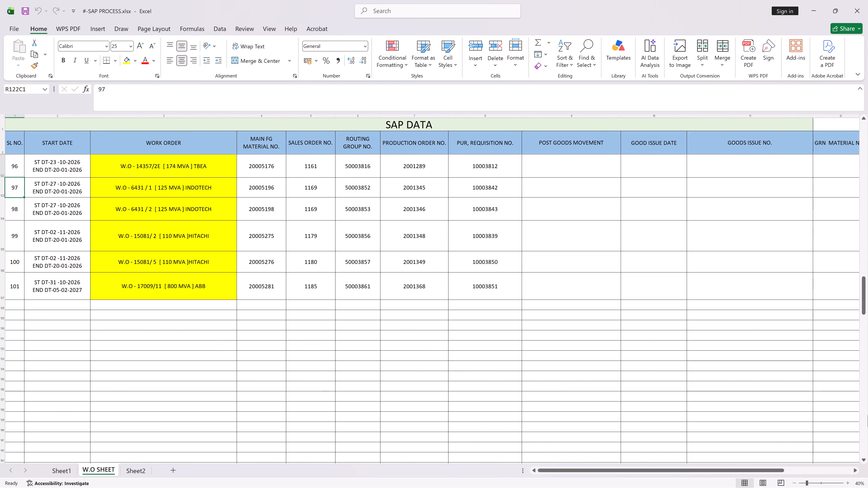
key(Up)
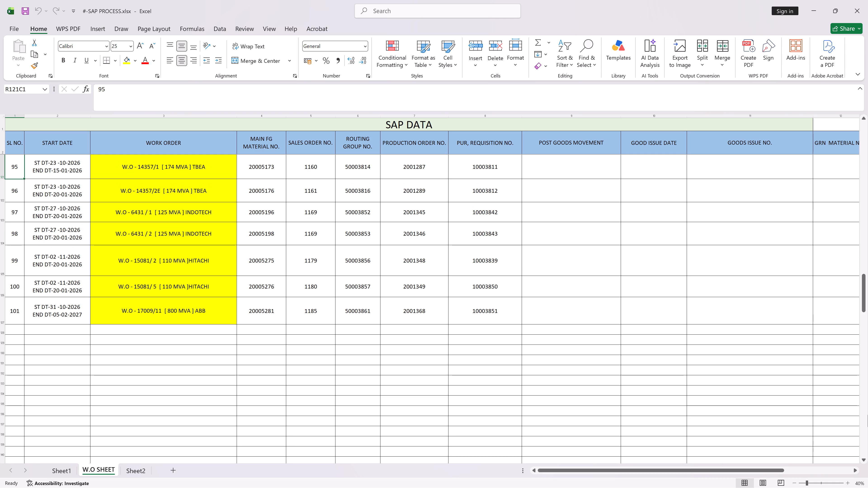
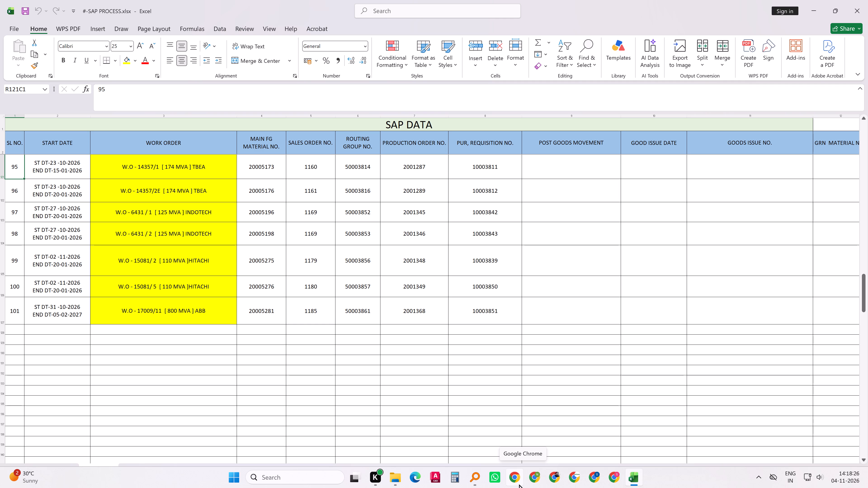
Close the #-SAP PROCESS.xlsx workbook.
click(867, 9)
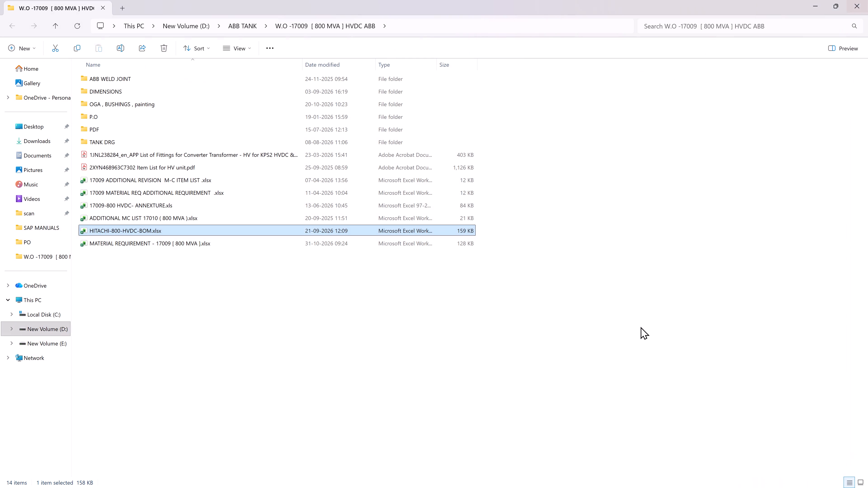